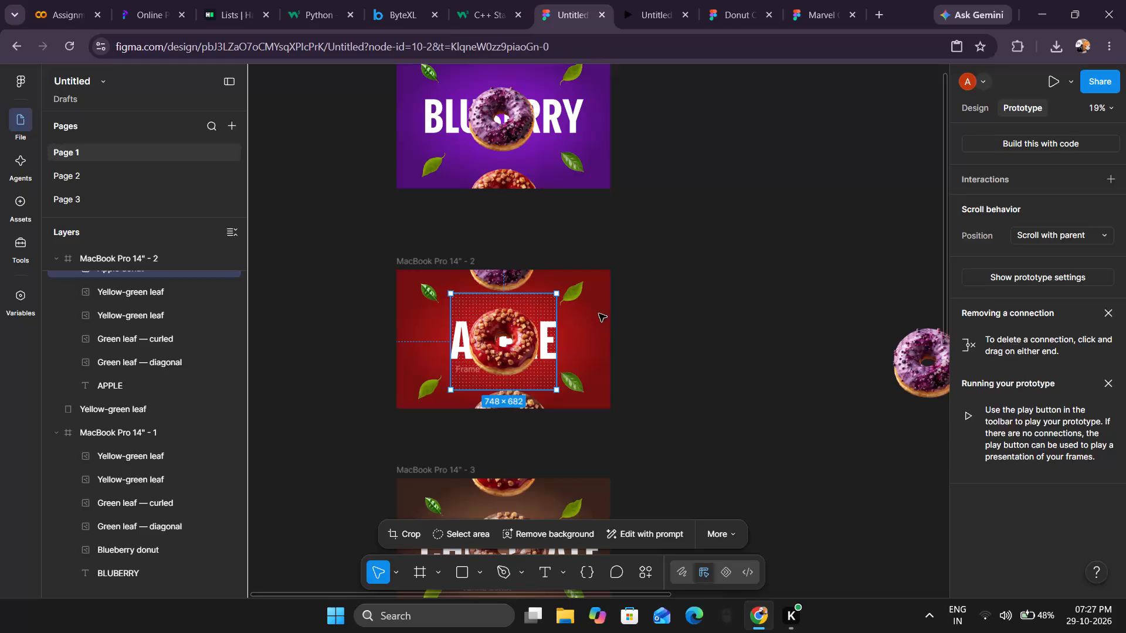
Open Page 2 of the design file.
{"action": "left_click_drag", "start_coordinate": [708, 260], "coordinate": [716, 261]}
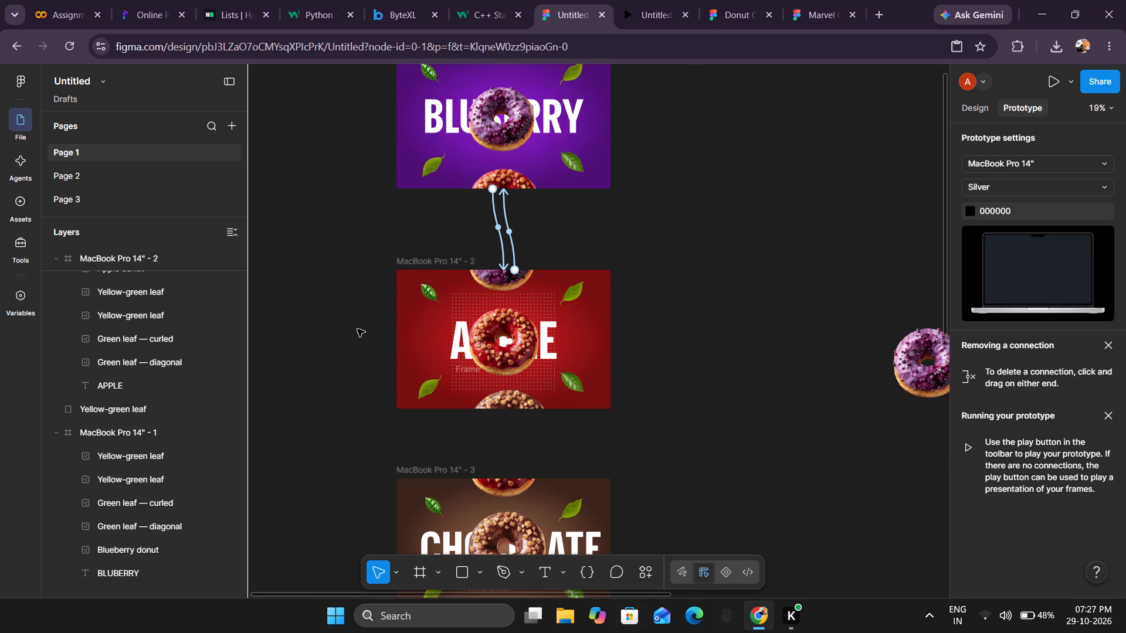
{"action": "left_click", "coordinate": [90, 178]}
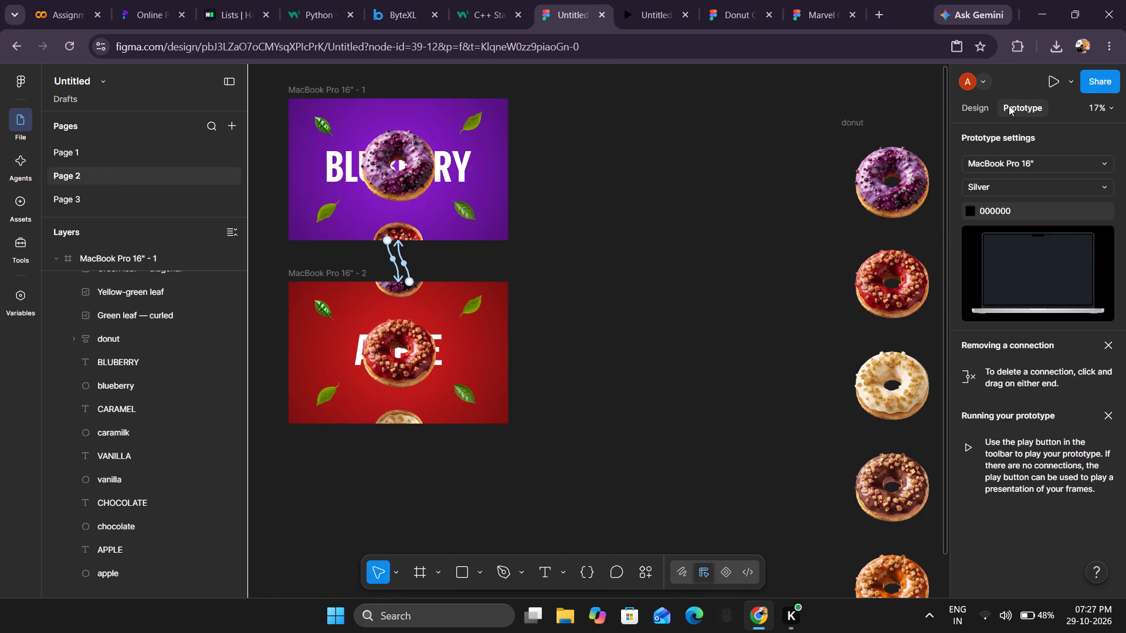
Duplicate the purple blueberry frame and place the copy directly below the red apple frame, aligned with it.
{"action": "middle_click_drag", "start_coordinate": [667, 63], "coordinate": [758, 63]}
{"action": "middle_click_drag", "start_coordinate": [649, 171], "coordinate": [861, 150]}
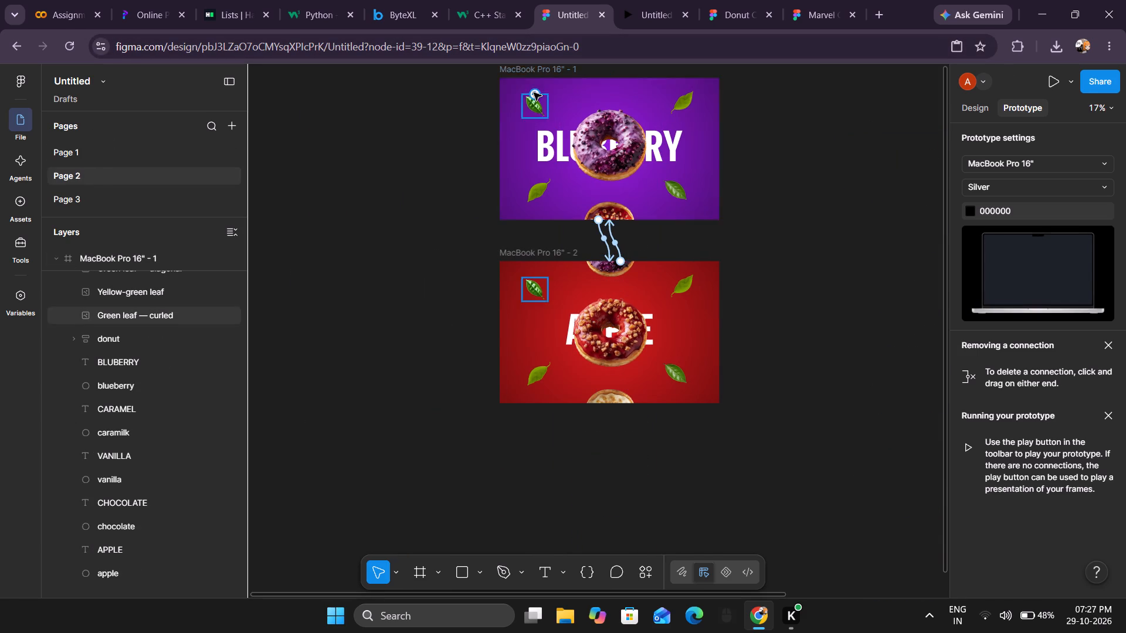
{"action": "left_click", "coordinate": [529, 156]}
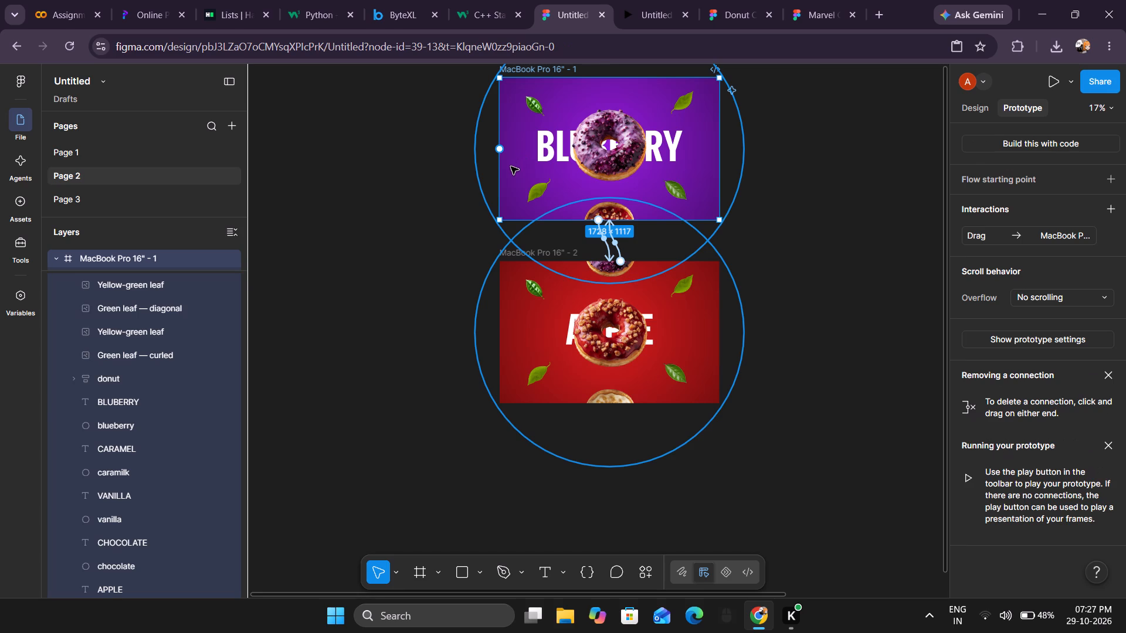
{"action": "left_click", "coordinate": [511, 166]}
{"action": "scroll", "coordinate": [527, 149], "scroll_direction": "up", "scroll_amount": 3}
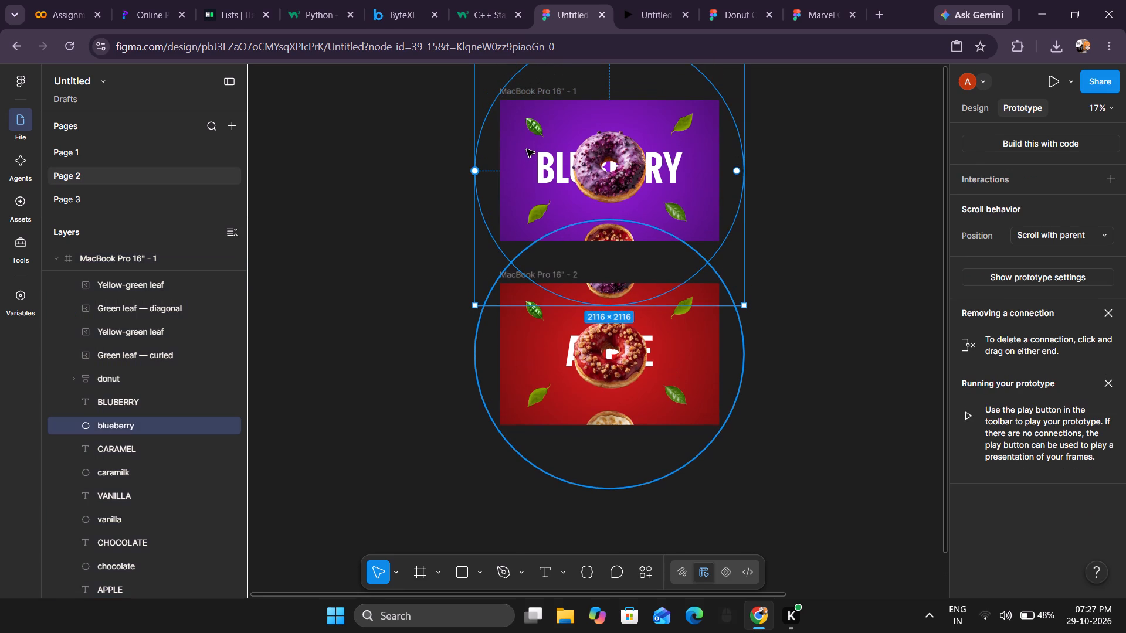
{"action": "middle_click_drag", "start_coordinate": [527, 149], "coordinate": [538, 176]}
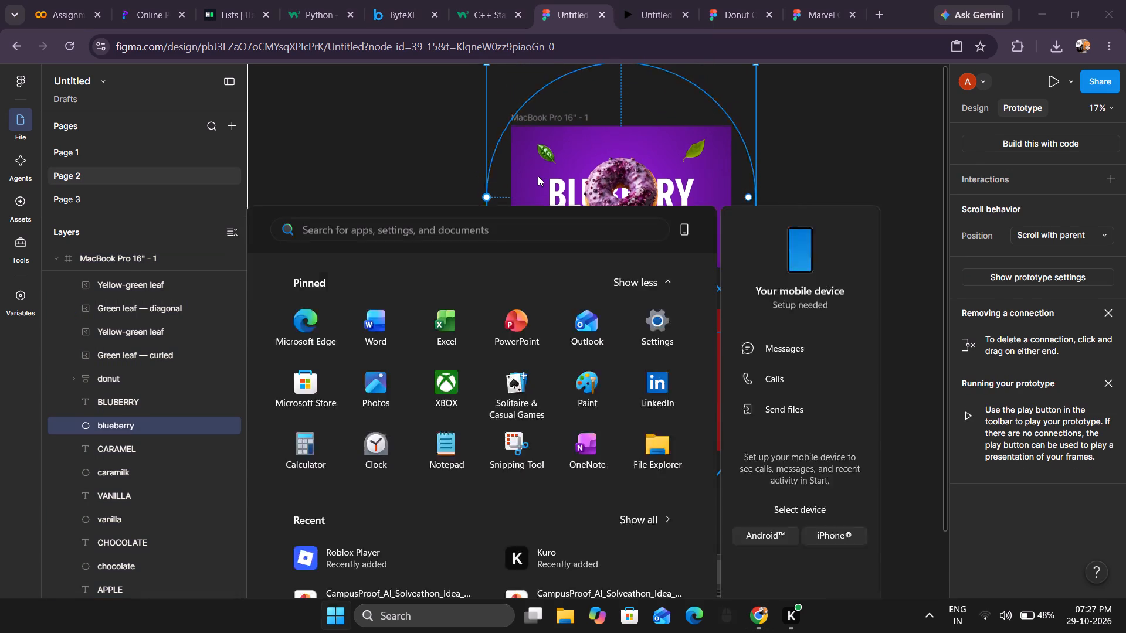
{"action": "left_click", "coordinate": [910, 312]}
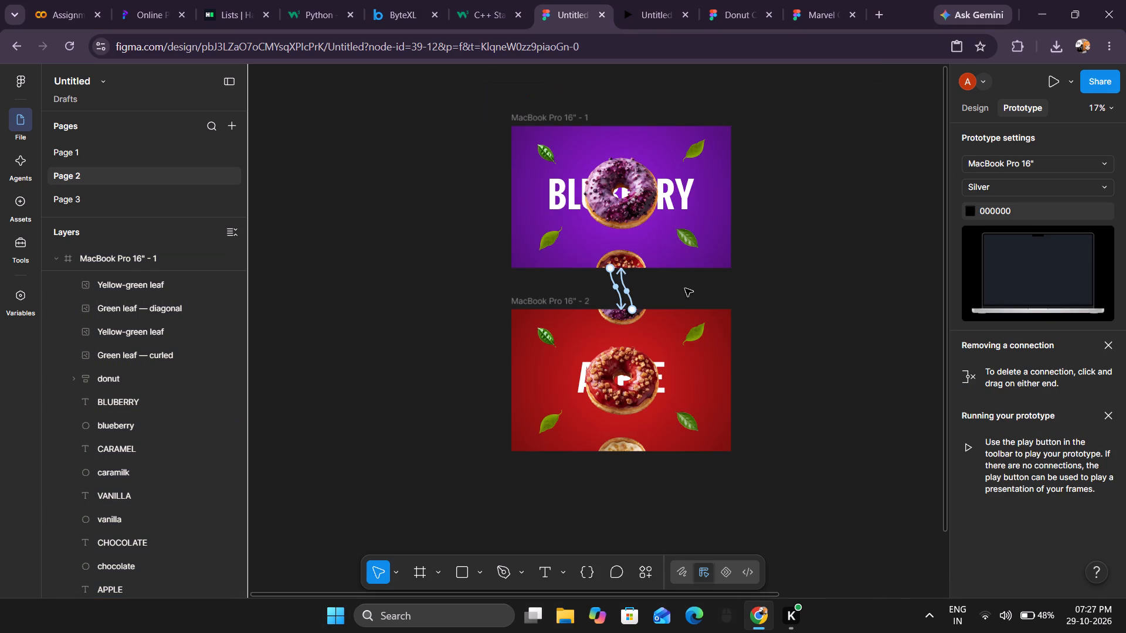
{"action": "scroll", "coordinate": [524, 207], "scroll_direction": "up", "scroll_amount": 1, "text": "alt"}
{"action": "middle_click", "coordinate": [524, 207], "text": "alt"}
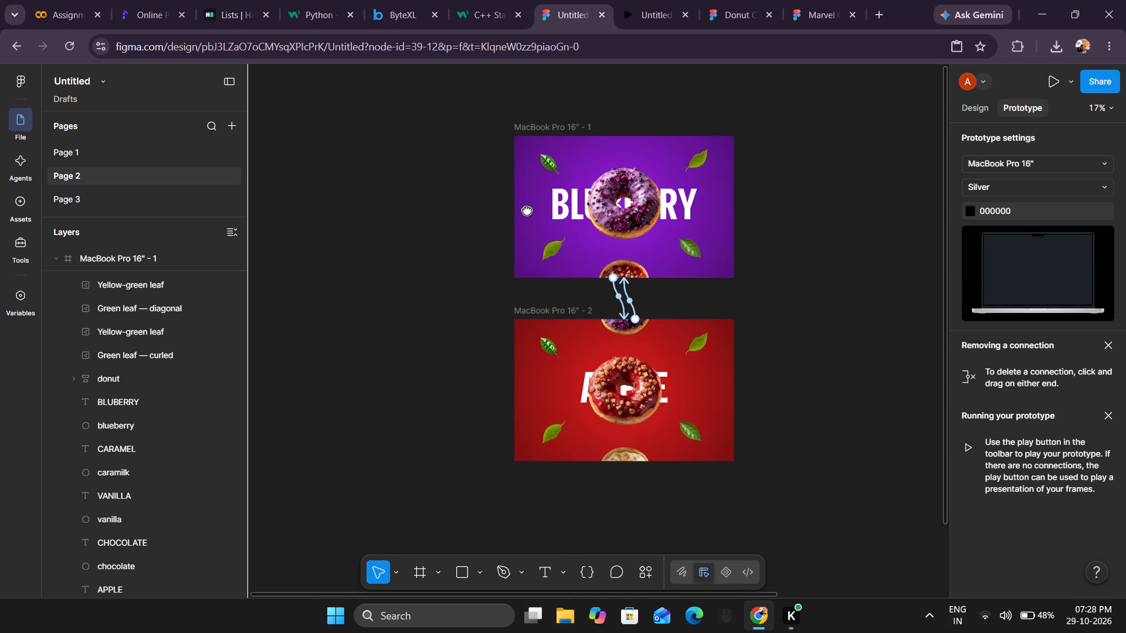
{"action": "left_click_drag", "start_coordinate": [527, 210], "coordinate": [528, 448], "text": "alt"}
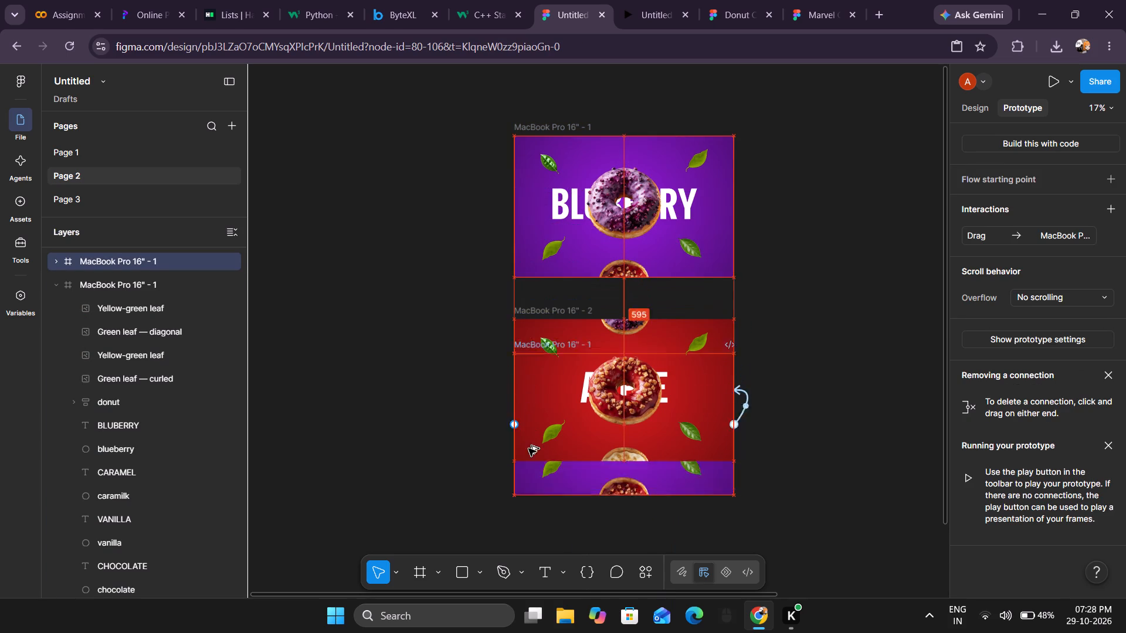
{"action": "left_click_drag", "start_coordinate": [528, 448], "coordinate": [529, 462], "text": "alt"}
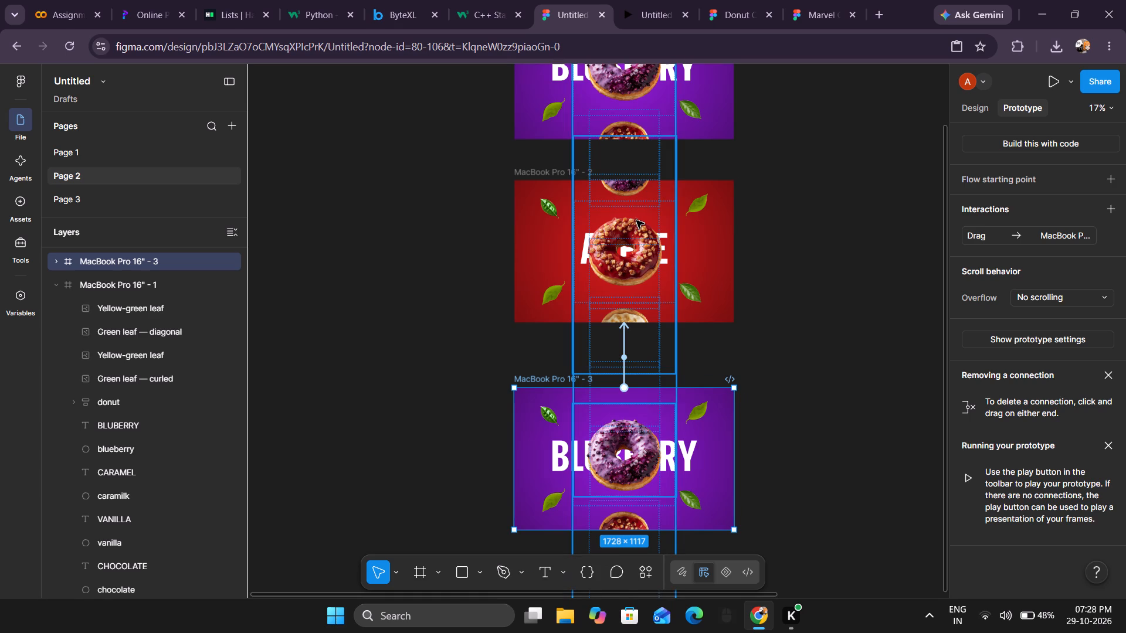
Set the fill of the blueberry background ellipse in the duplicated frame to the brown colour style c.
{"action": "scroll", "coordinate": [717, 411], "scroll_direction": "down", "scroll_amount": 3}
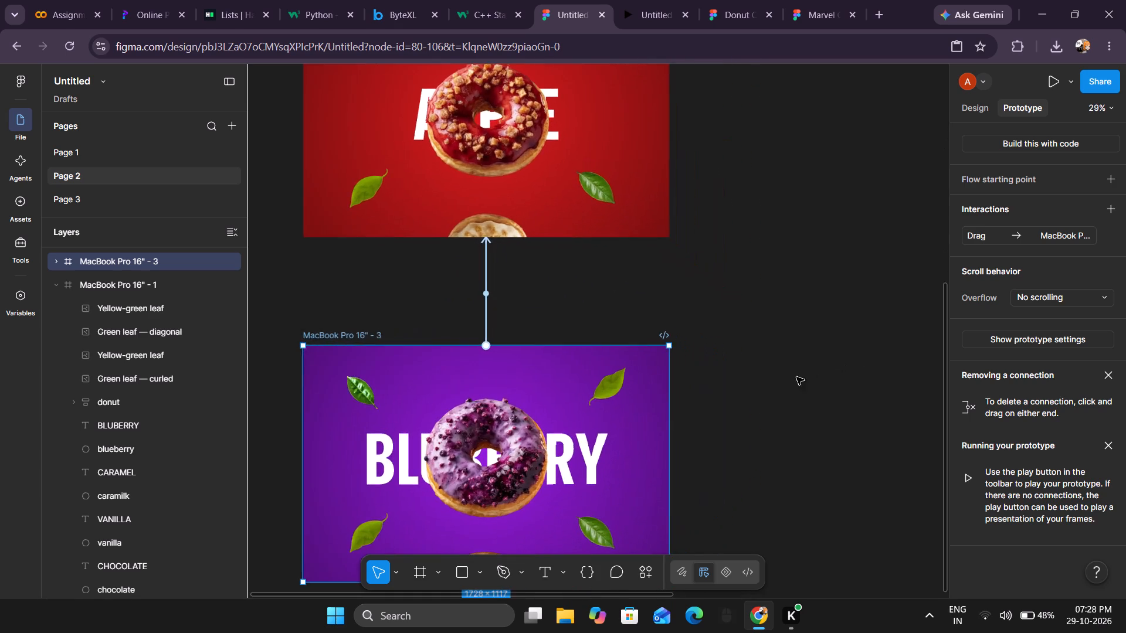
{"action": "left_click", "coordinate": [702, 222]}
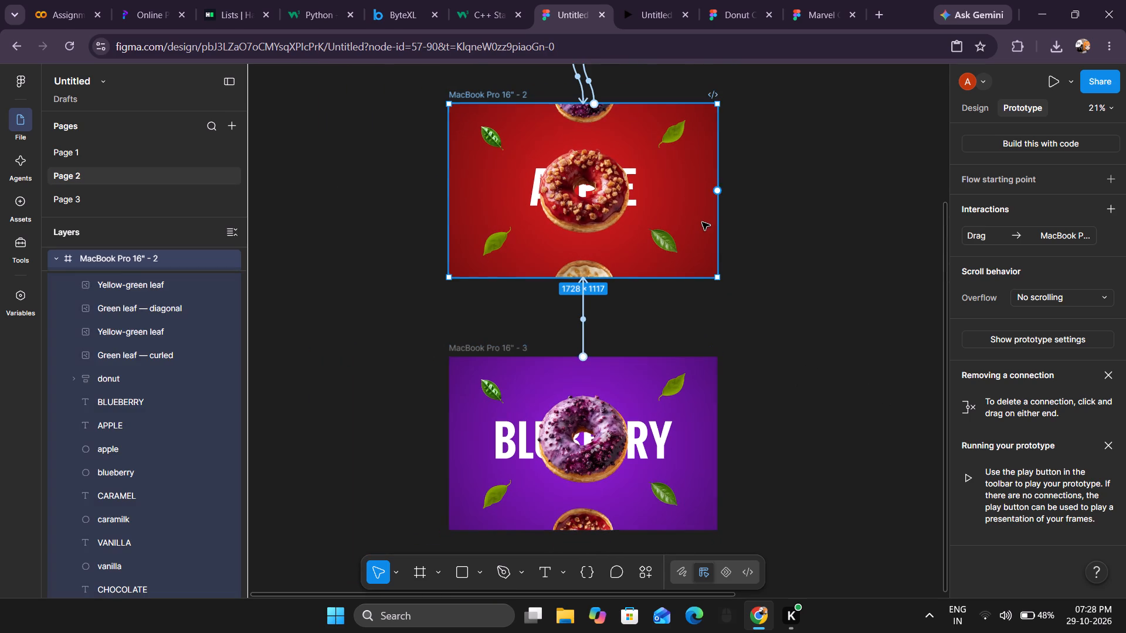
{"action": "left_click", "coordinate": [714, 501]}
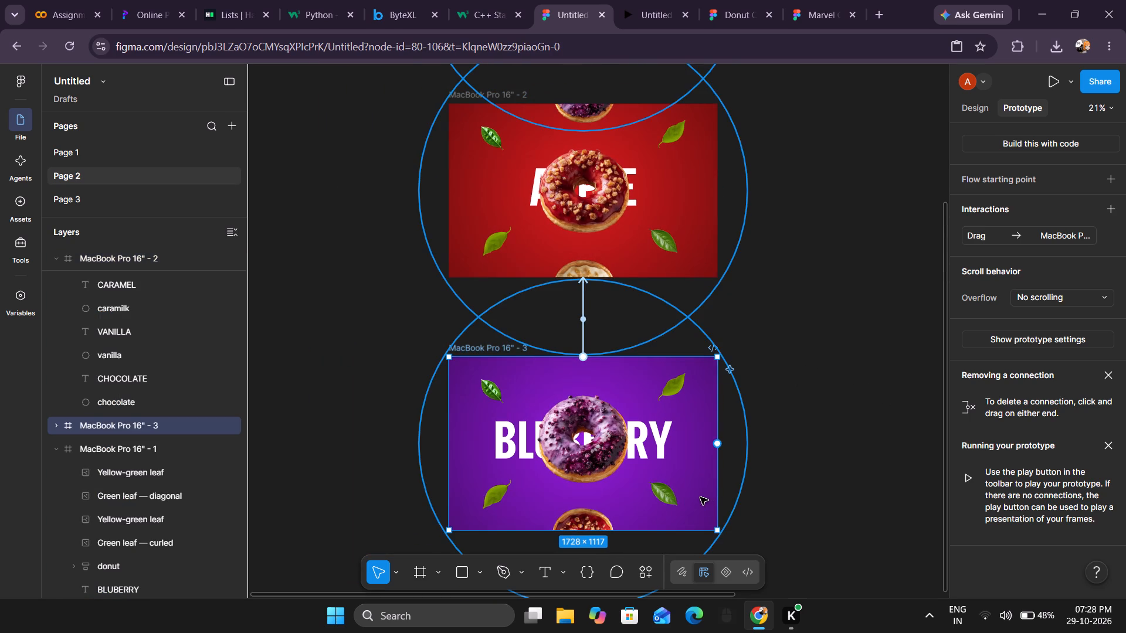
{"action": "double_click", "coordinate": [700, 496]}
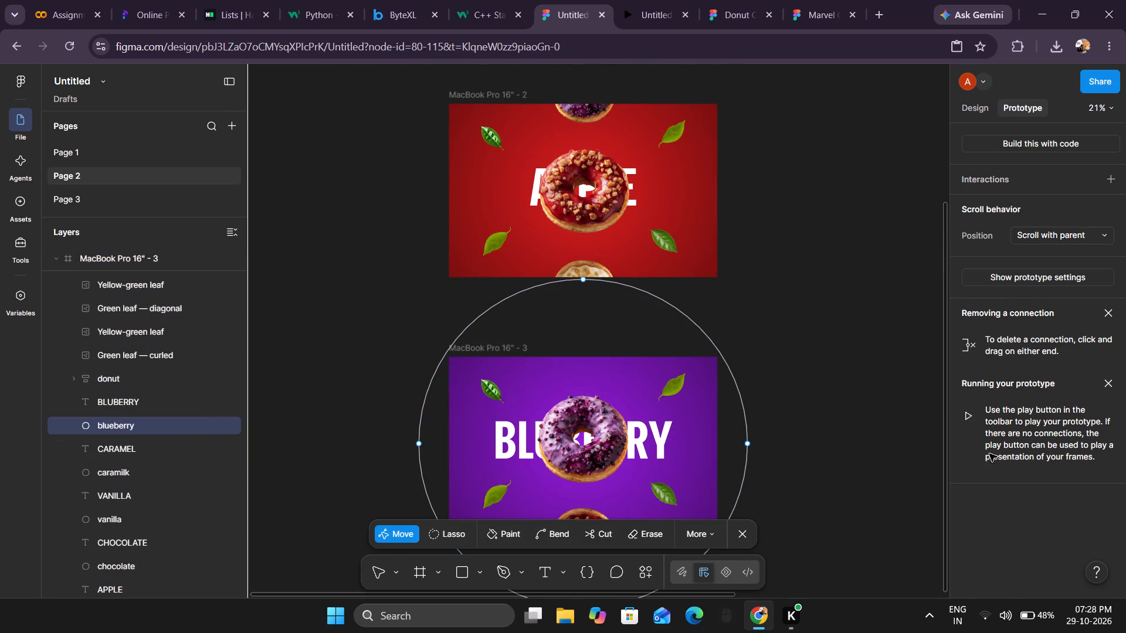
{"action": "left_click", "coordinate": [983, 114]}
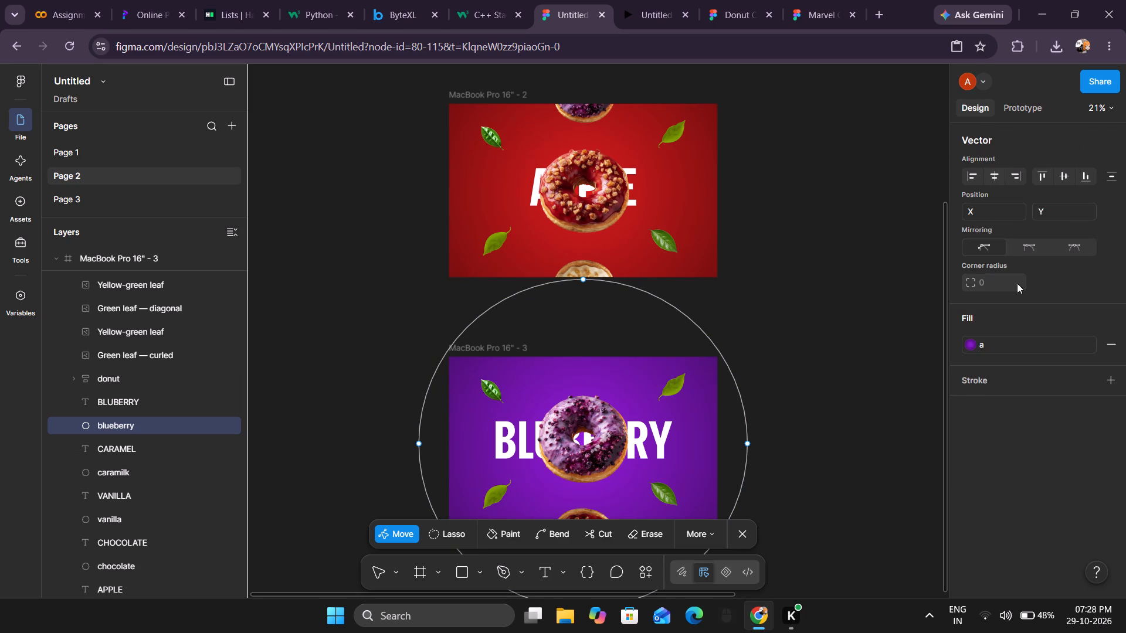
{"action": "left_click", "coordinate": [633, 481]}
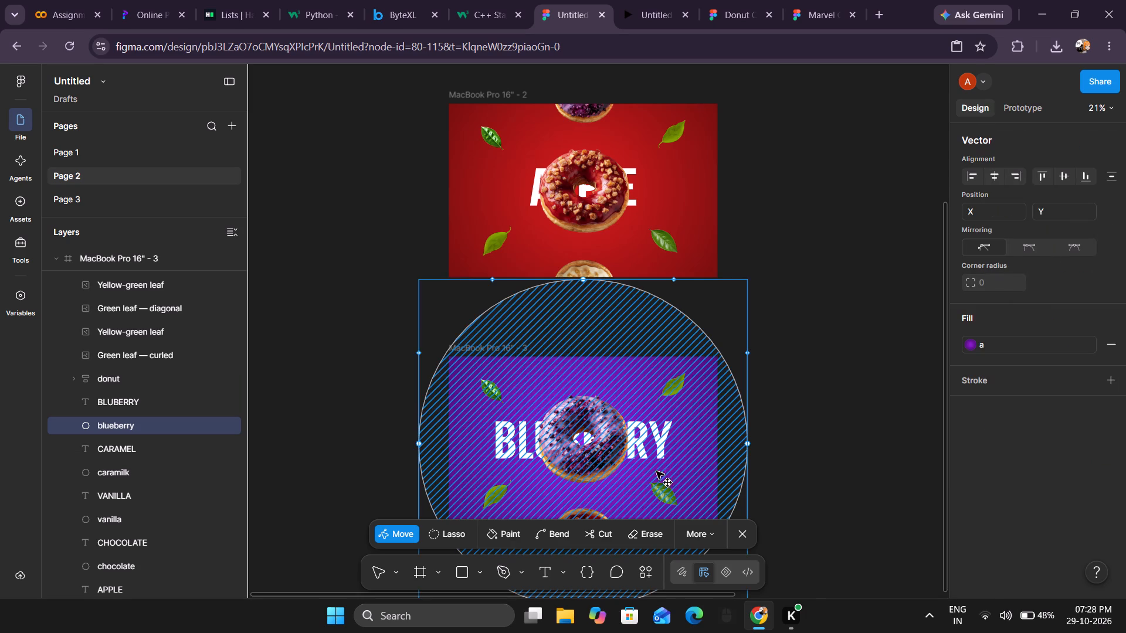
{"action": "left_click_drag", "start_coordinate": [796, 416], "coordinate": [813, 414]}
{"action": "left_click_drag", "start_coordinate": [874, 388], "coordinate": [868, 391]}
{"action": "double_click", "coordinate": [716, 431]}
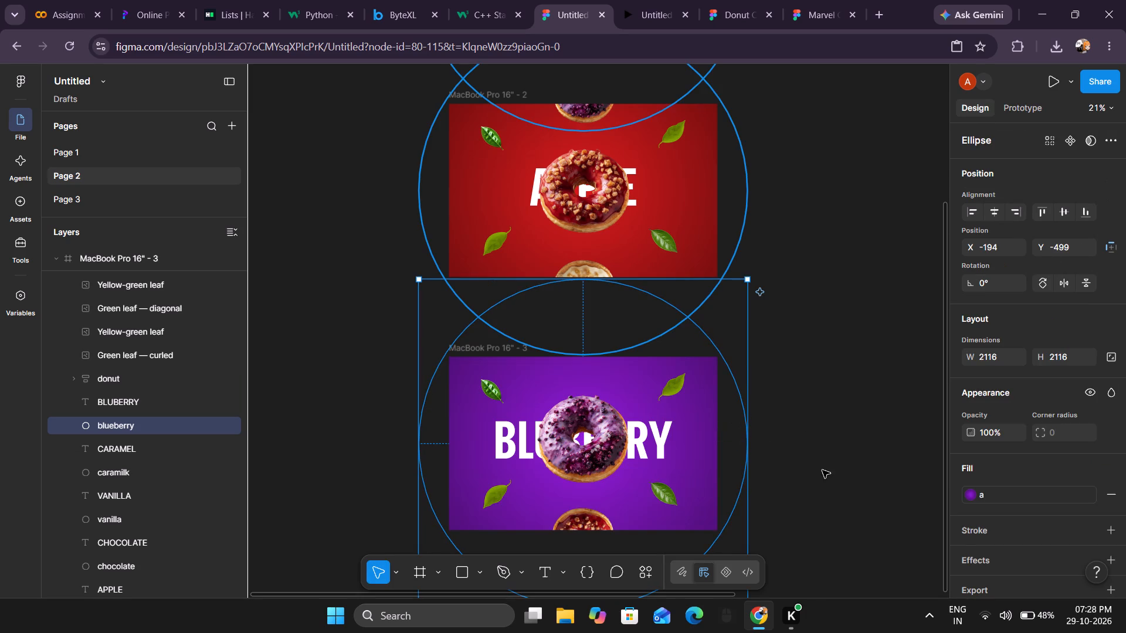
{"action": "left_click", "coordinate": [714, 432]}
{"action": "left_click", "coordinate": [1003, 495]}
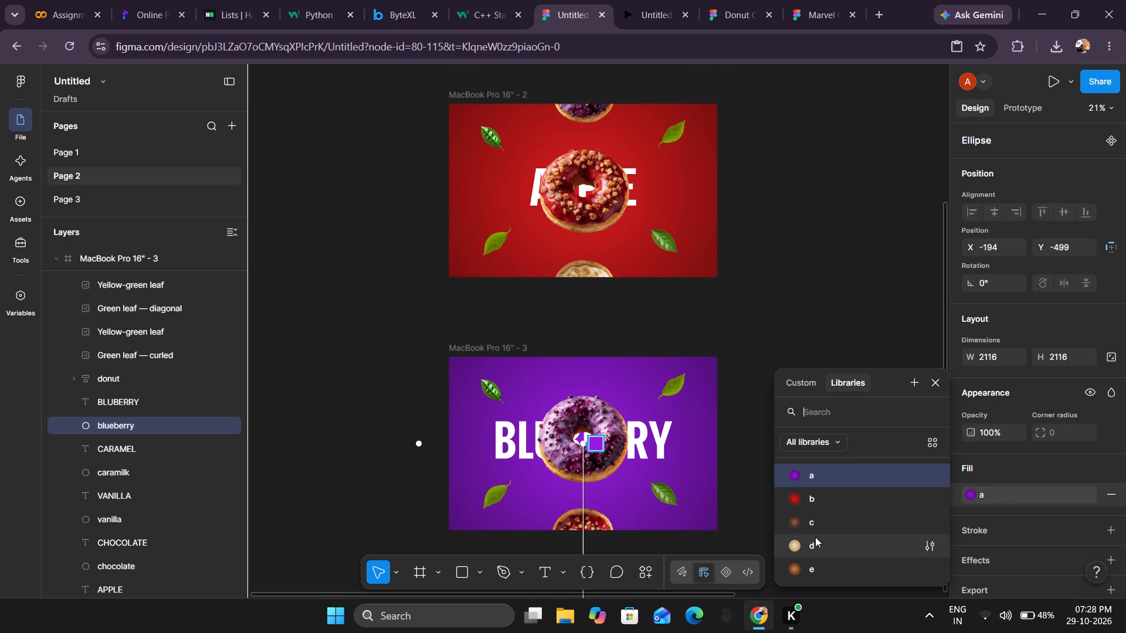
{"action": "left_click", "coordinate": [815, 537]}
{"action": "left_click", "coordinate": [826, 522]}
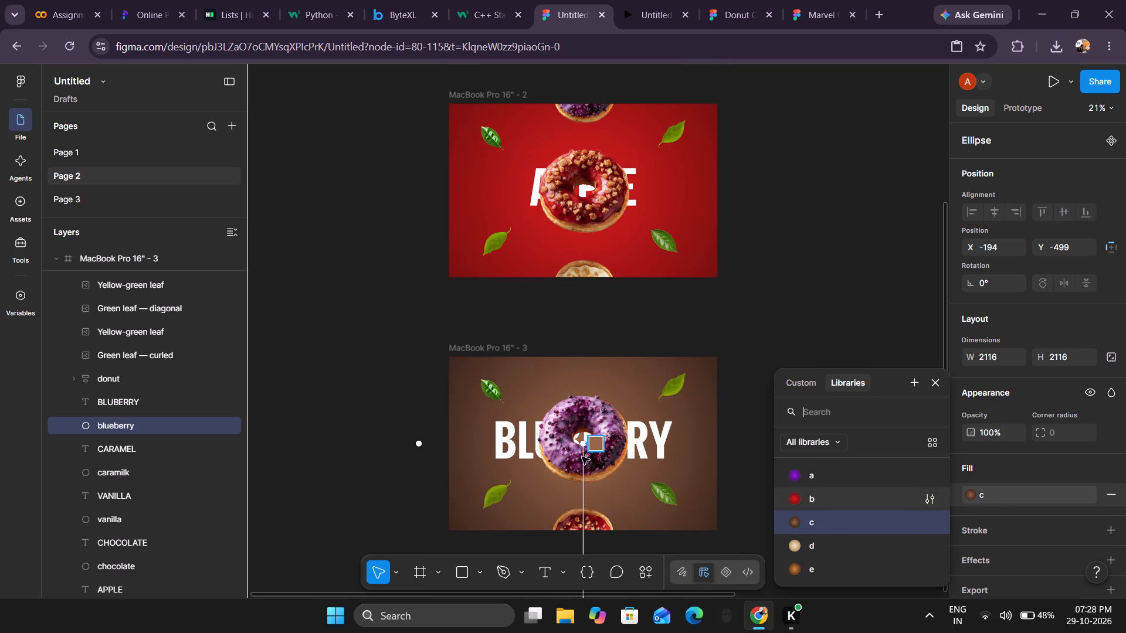
Check the flavour frames on Page 1, and set the Page 2 copy's background ellipse fill to the cream colour style d.
{"action": "left_click", "coordinate": [94, 154]}
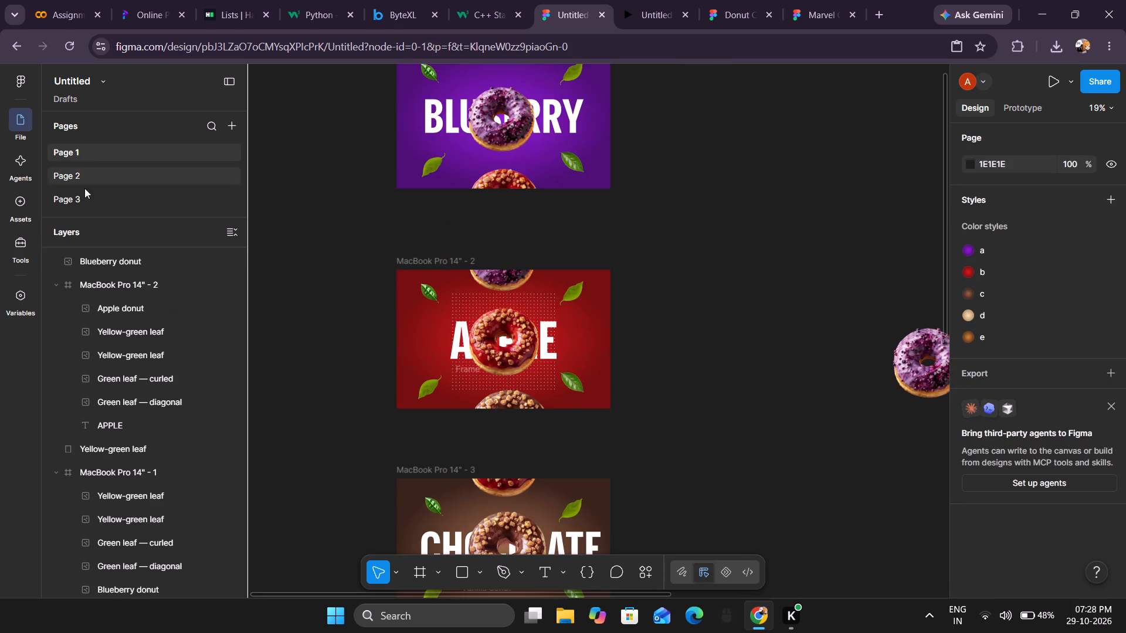
{"action": "left_click", "coordinate": [116, 168]}
{"action": "left_click", "coordinate": [115, 171]}
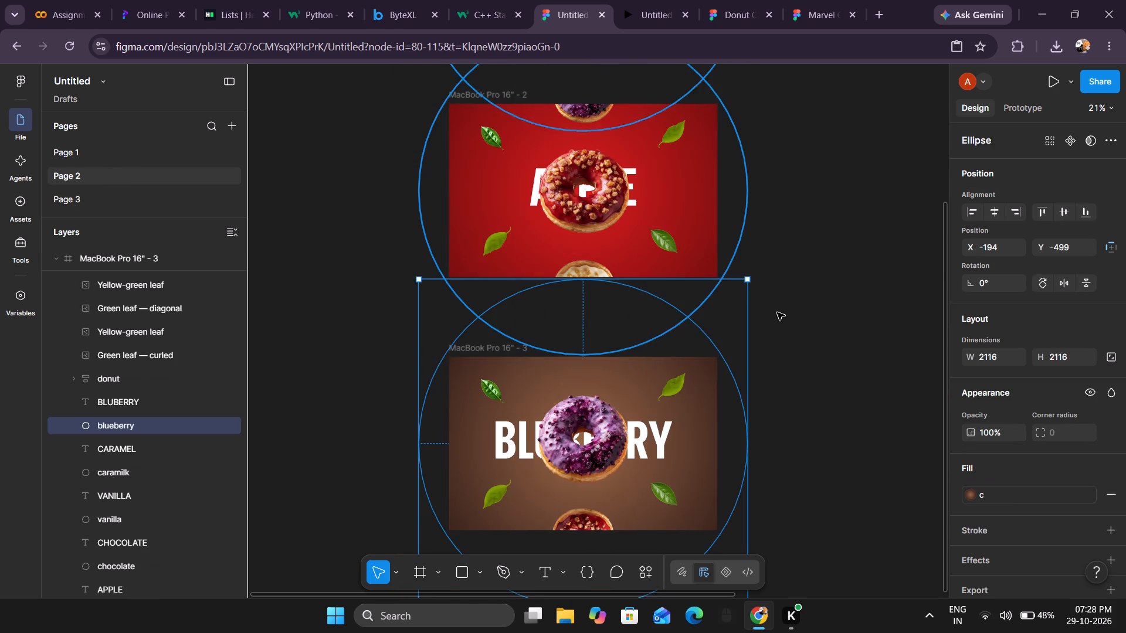
{"action": "middle_click_drag", "start_coordinate": [871, 329], "coordinate": [683, 374]}
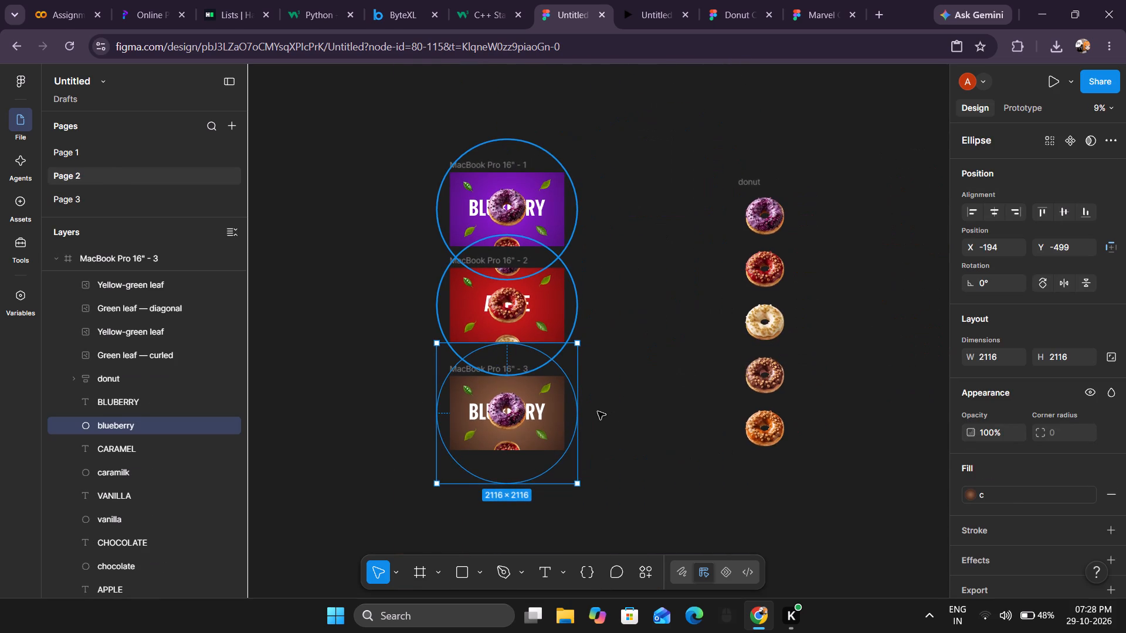
{"action": "left_click", "coordinate": [546, 421]}
{"action": "left_click", "coordinate": [552, 415]}
{"action": "double_click", "coordinate": [524, 421]}
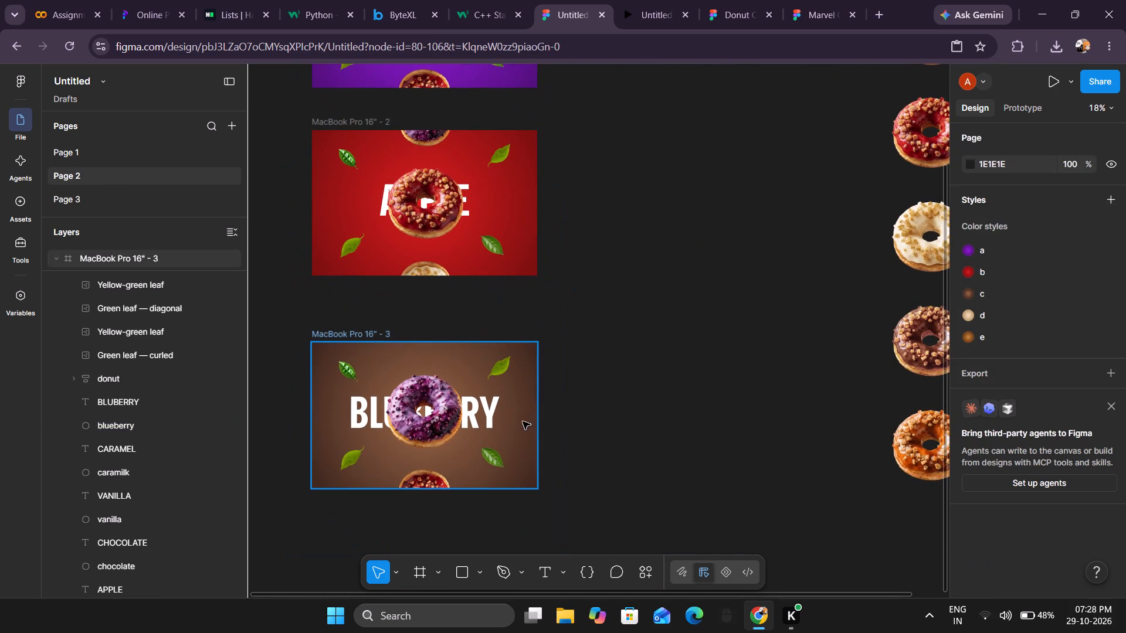
{"action": "left_click", "coordinate": [1015, 491]}
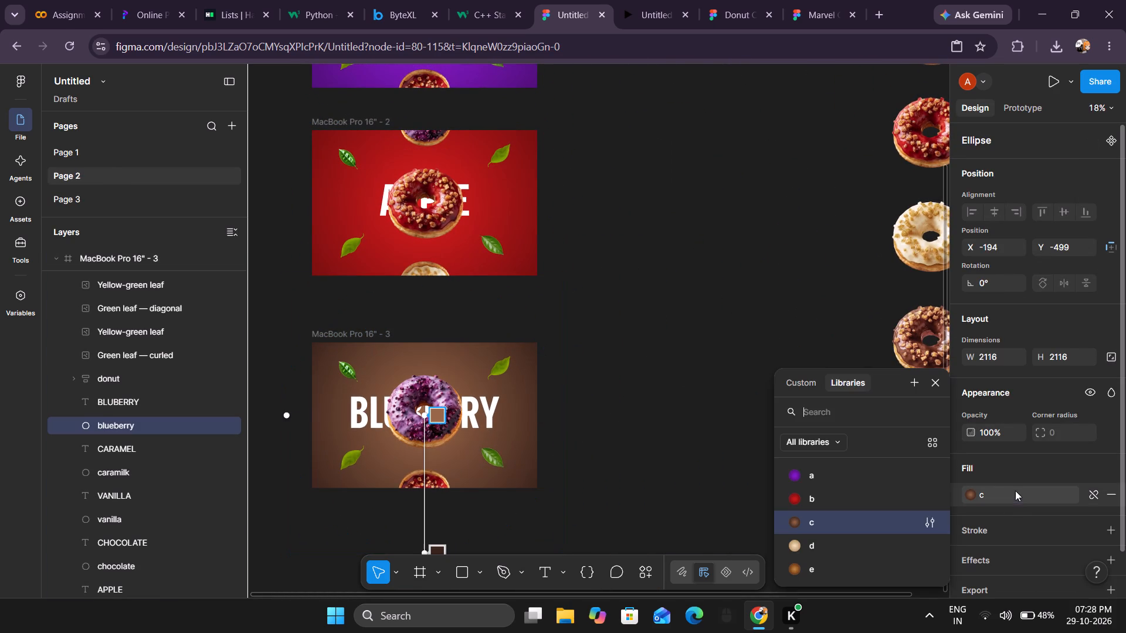
{"action": "left_click", "coordinate": [835, 536]}
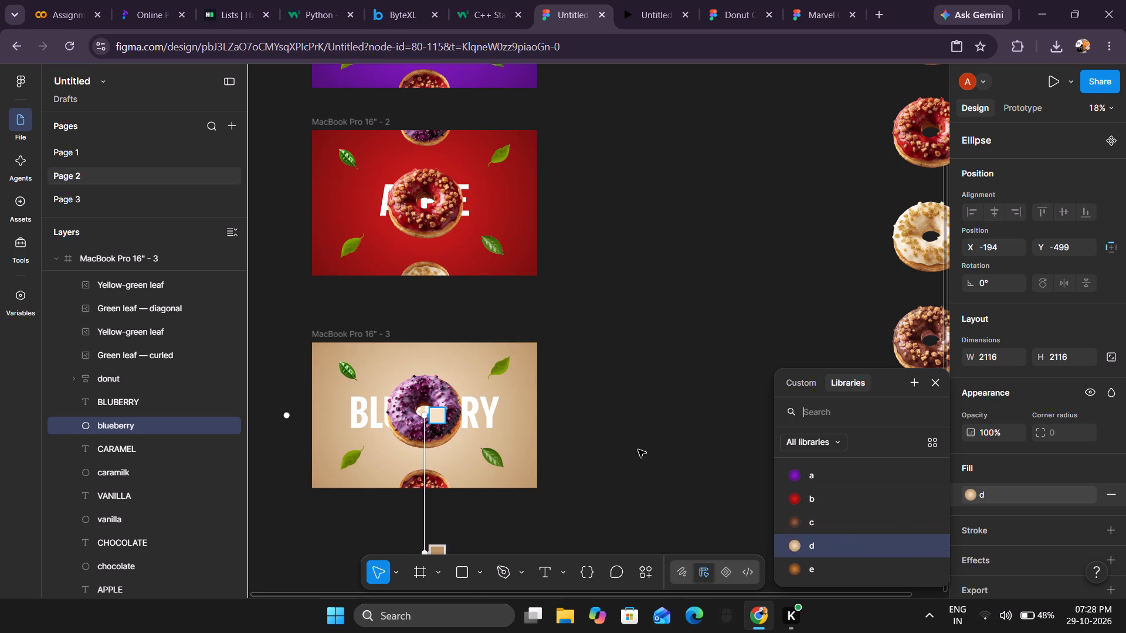
{"action": "left_click", "coordinate": [645, 441]}
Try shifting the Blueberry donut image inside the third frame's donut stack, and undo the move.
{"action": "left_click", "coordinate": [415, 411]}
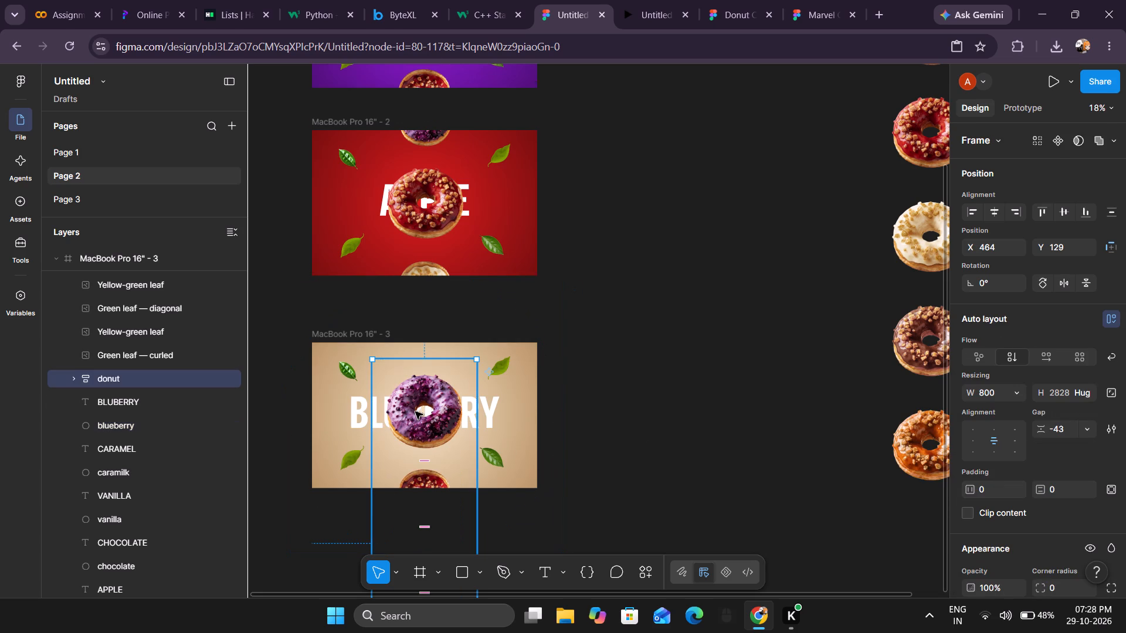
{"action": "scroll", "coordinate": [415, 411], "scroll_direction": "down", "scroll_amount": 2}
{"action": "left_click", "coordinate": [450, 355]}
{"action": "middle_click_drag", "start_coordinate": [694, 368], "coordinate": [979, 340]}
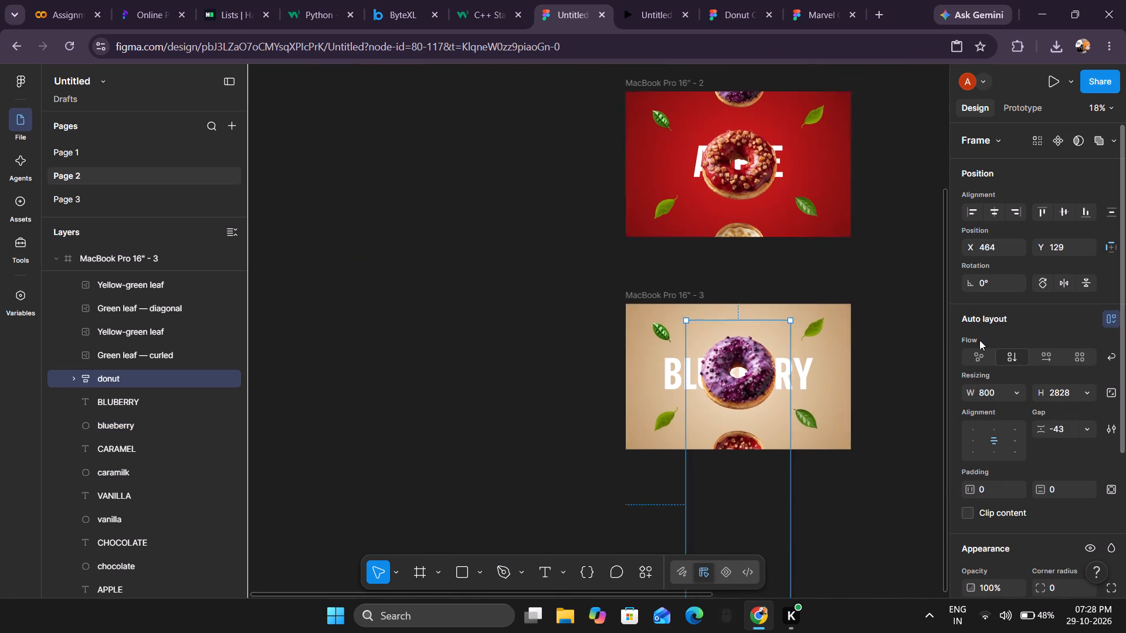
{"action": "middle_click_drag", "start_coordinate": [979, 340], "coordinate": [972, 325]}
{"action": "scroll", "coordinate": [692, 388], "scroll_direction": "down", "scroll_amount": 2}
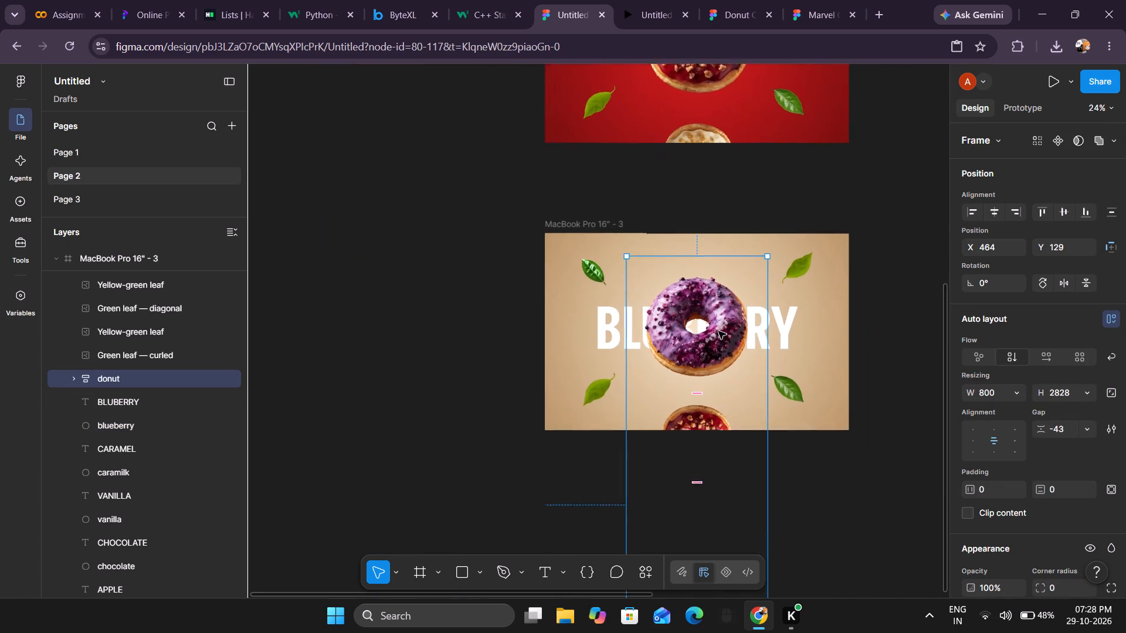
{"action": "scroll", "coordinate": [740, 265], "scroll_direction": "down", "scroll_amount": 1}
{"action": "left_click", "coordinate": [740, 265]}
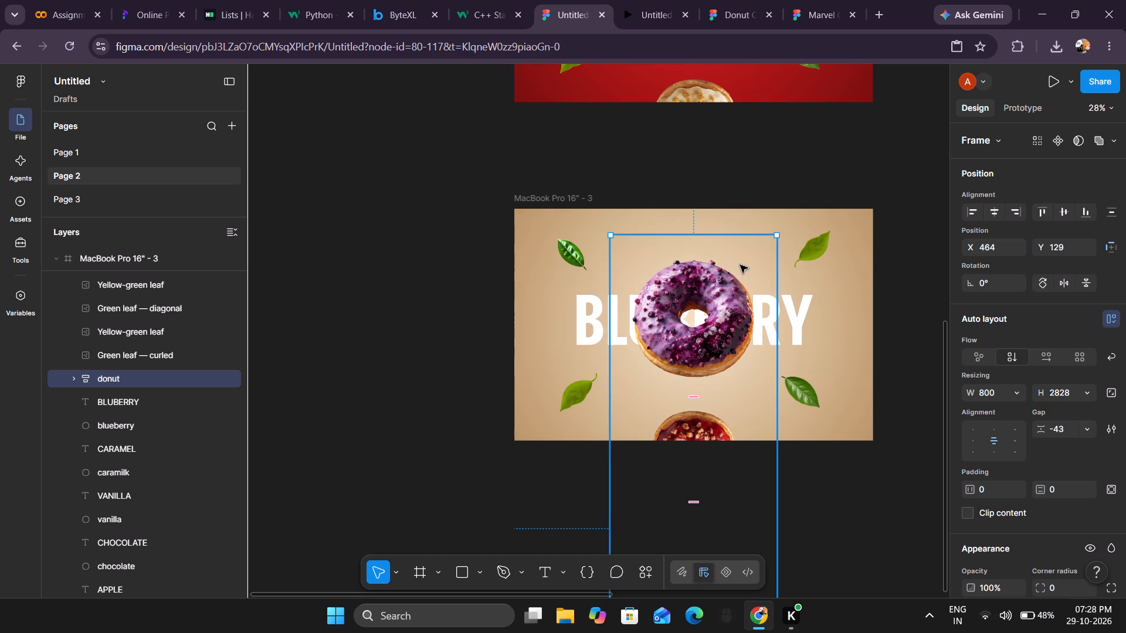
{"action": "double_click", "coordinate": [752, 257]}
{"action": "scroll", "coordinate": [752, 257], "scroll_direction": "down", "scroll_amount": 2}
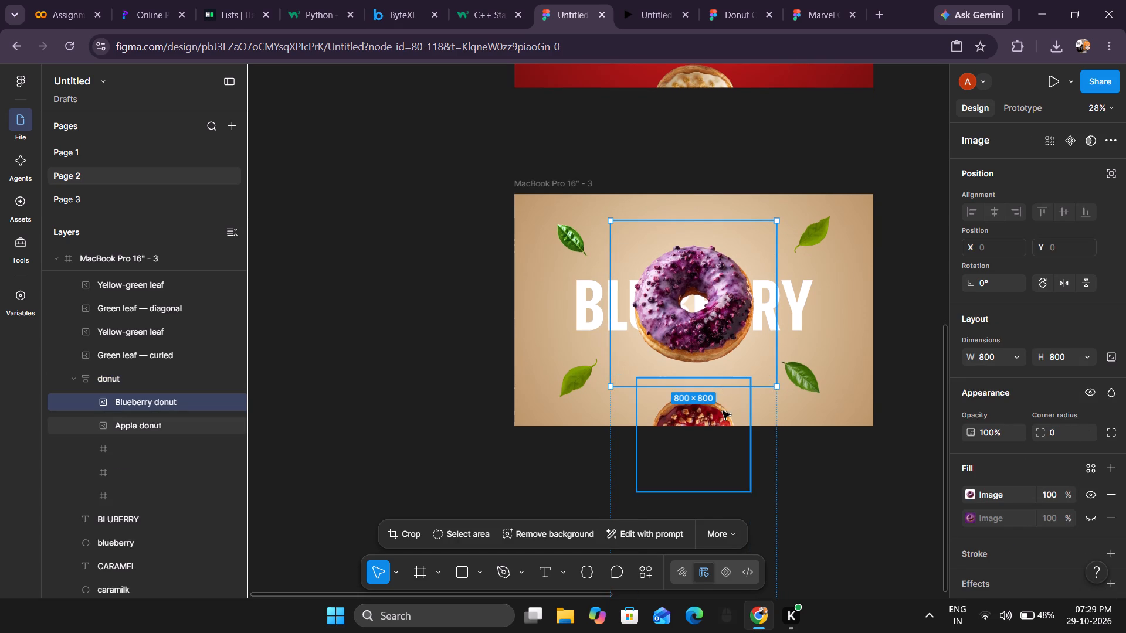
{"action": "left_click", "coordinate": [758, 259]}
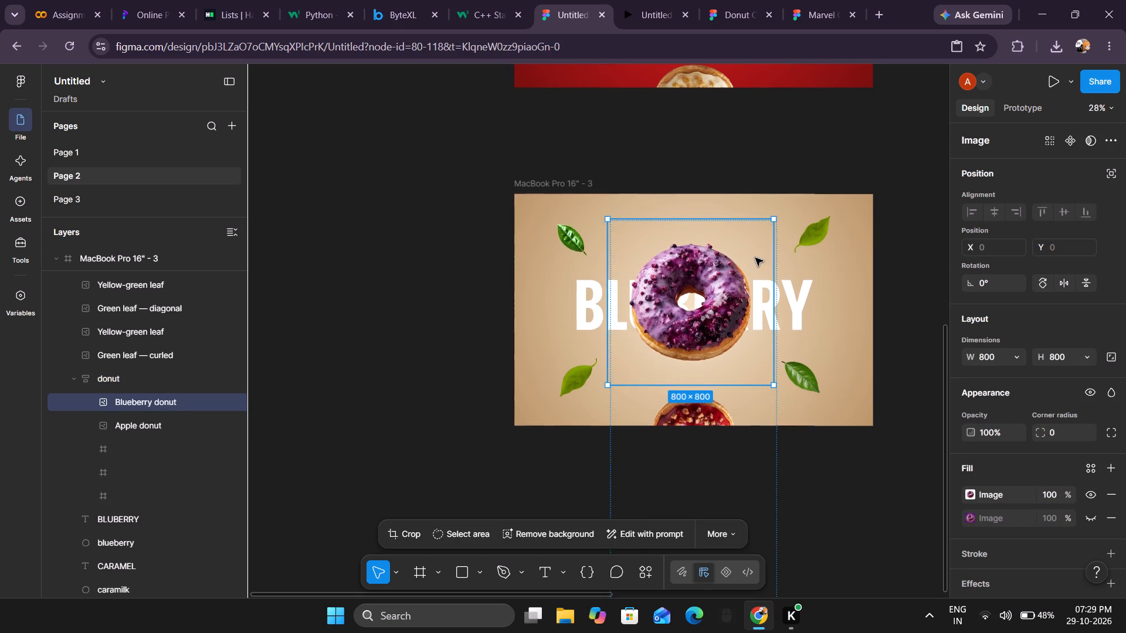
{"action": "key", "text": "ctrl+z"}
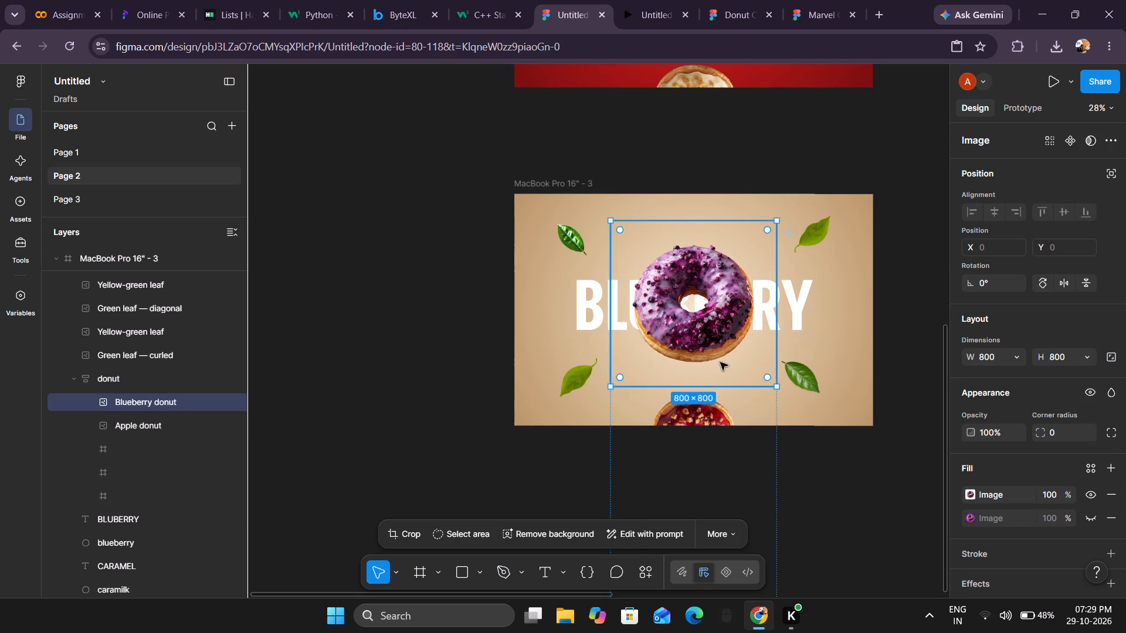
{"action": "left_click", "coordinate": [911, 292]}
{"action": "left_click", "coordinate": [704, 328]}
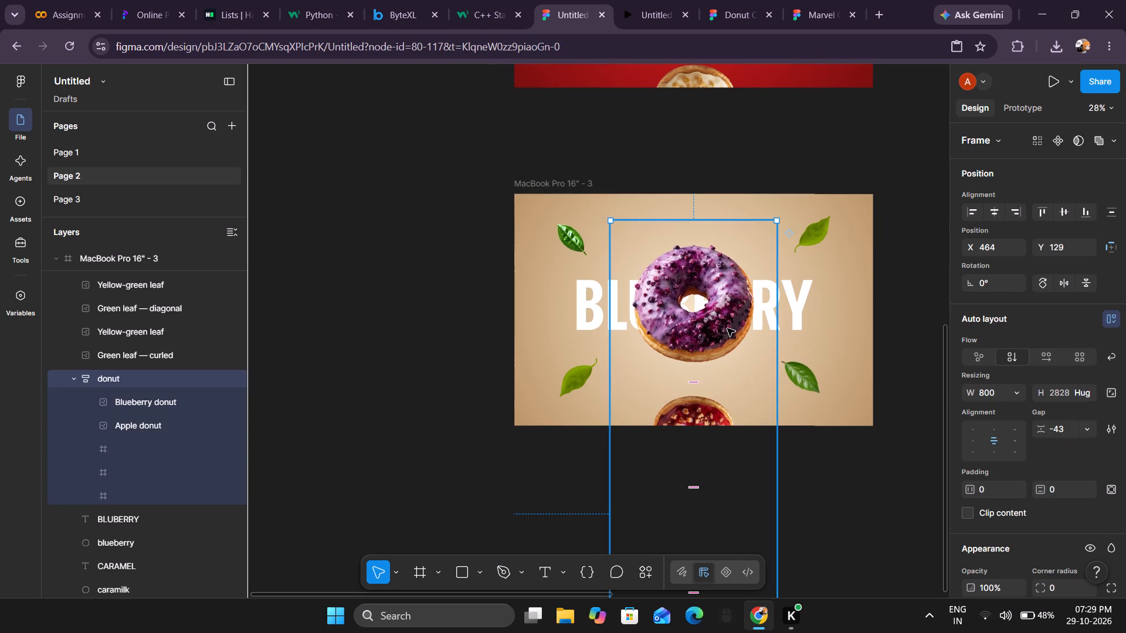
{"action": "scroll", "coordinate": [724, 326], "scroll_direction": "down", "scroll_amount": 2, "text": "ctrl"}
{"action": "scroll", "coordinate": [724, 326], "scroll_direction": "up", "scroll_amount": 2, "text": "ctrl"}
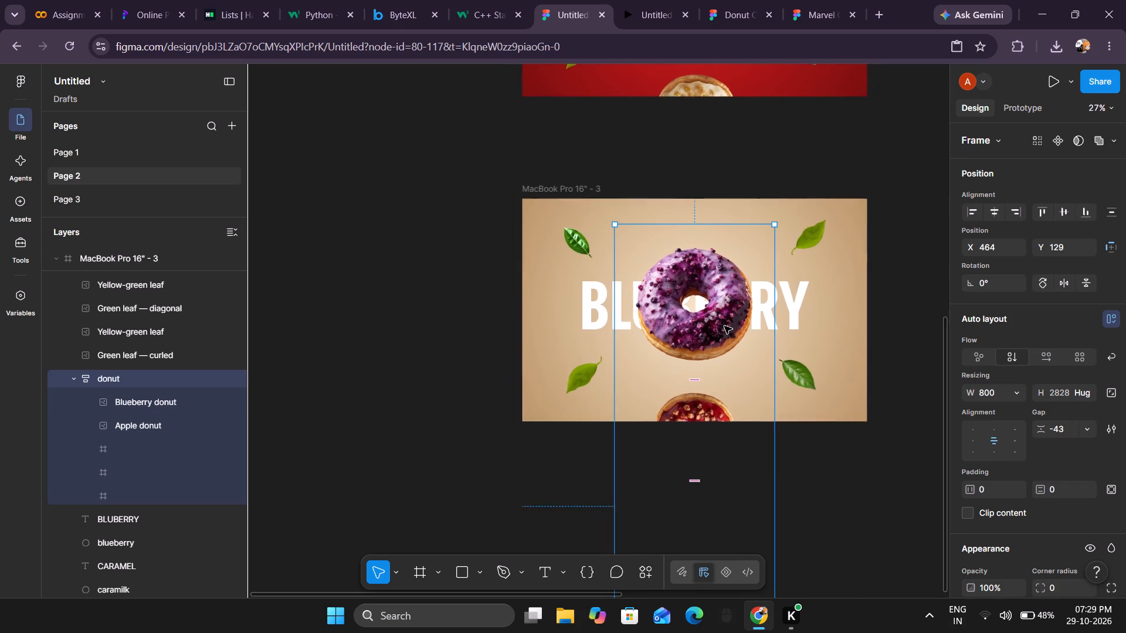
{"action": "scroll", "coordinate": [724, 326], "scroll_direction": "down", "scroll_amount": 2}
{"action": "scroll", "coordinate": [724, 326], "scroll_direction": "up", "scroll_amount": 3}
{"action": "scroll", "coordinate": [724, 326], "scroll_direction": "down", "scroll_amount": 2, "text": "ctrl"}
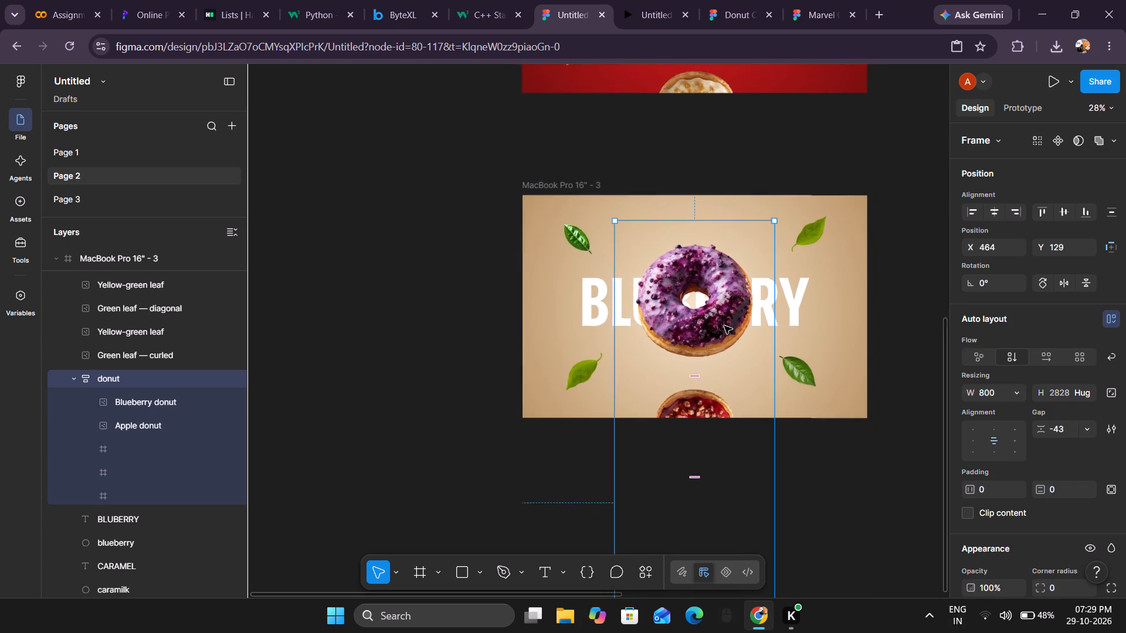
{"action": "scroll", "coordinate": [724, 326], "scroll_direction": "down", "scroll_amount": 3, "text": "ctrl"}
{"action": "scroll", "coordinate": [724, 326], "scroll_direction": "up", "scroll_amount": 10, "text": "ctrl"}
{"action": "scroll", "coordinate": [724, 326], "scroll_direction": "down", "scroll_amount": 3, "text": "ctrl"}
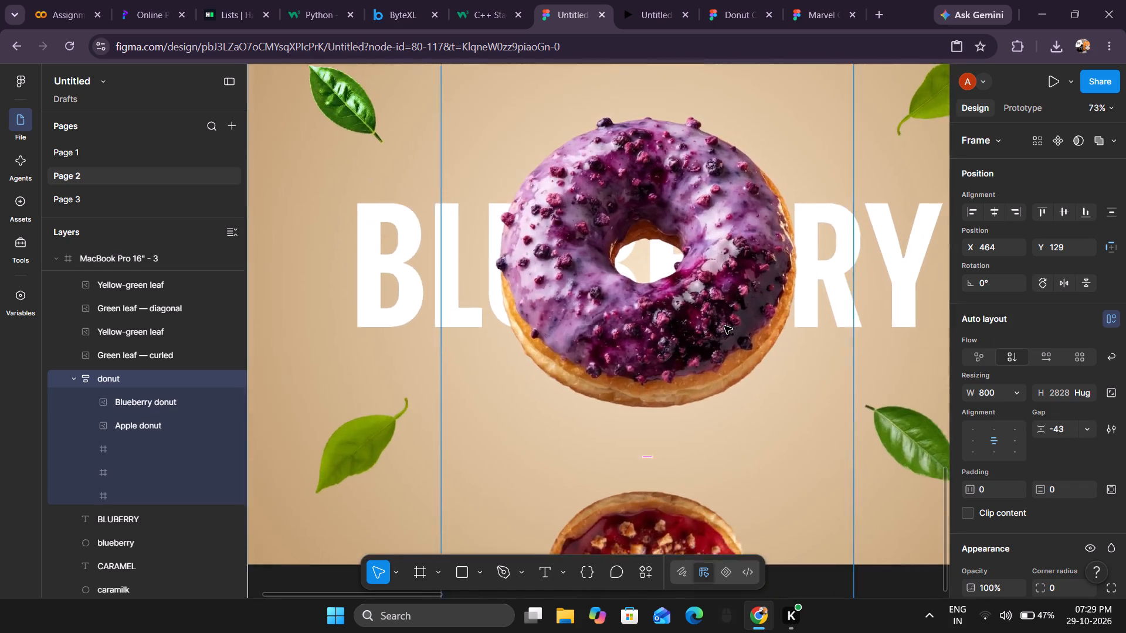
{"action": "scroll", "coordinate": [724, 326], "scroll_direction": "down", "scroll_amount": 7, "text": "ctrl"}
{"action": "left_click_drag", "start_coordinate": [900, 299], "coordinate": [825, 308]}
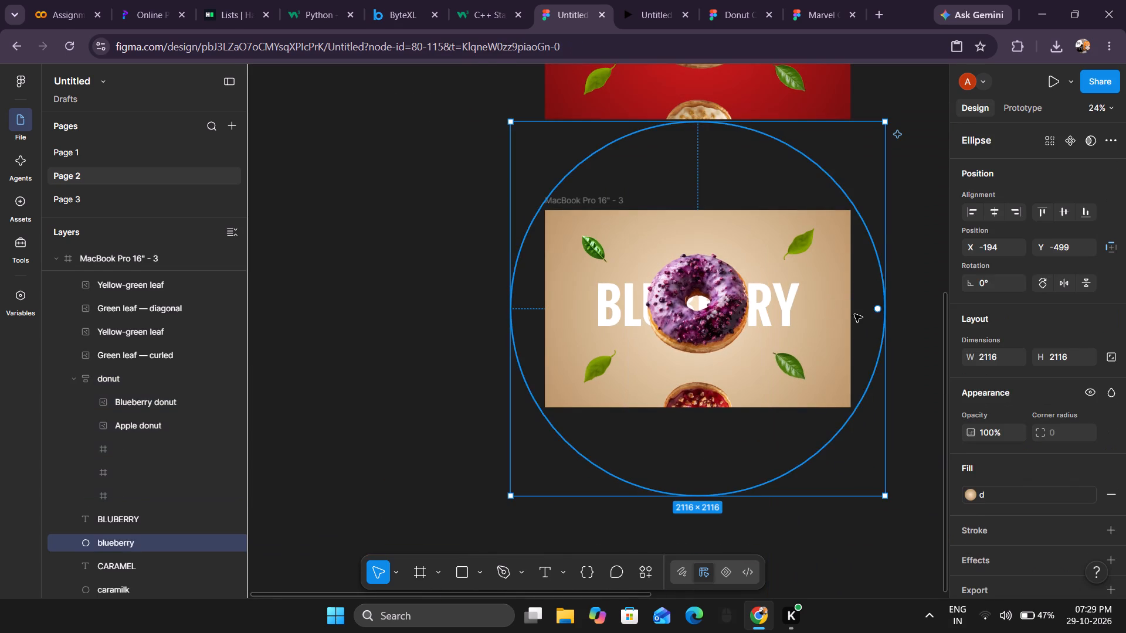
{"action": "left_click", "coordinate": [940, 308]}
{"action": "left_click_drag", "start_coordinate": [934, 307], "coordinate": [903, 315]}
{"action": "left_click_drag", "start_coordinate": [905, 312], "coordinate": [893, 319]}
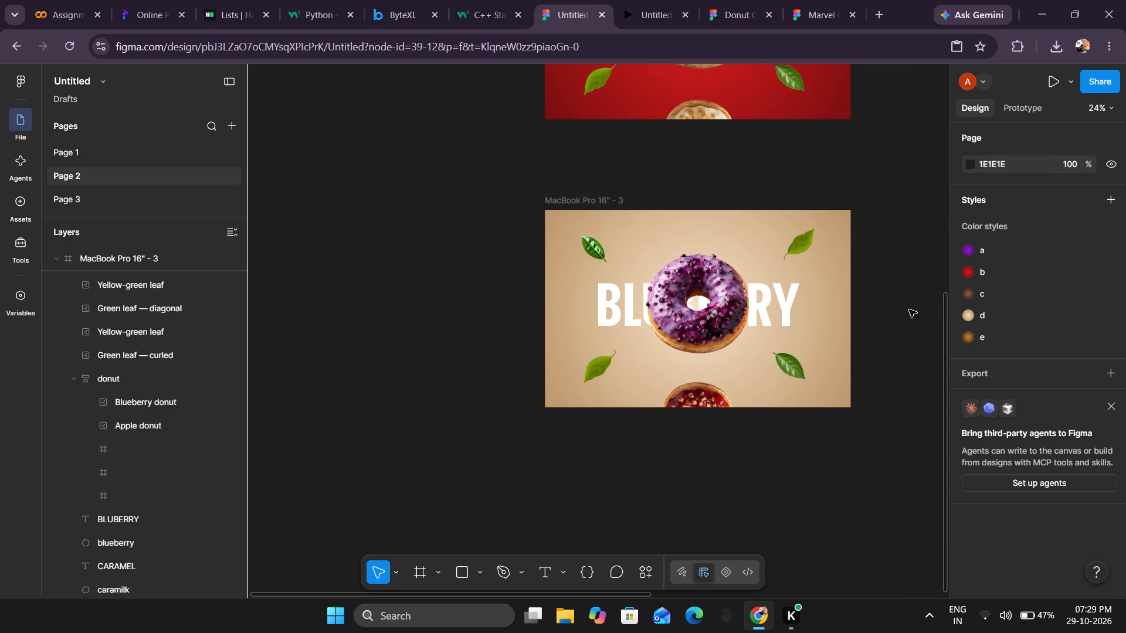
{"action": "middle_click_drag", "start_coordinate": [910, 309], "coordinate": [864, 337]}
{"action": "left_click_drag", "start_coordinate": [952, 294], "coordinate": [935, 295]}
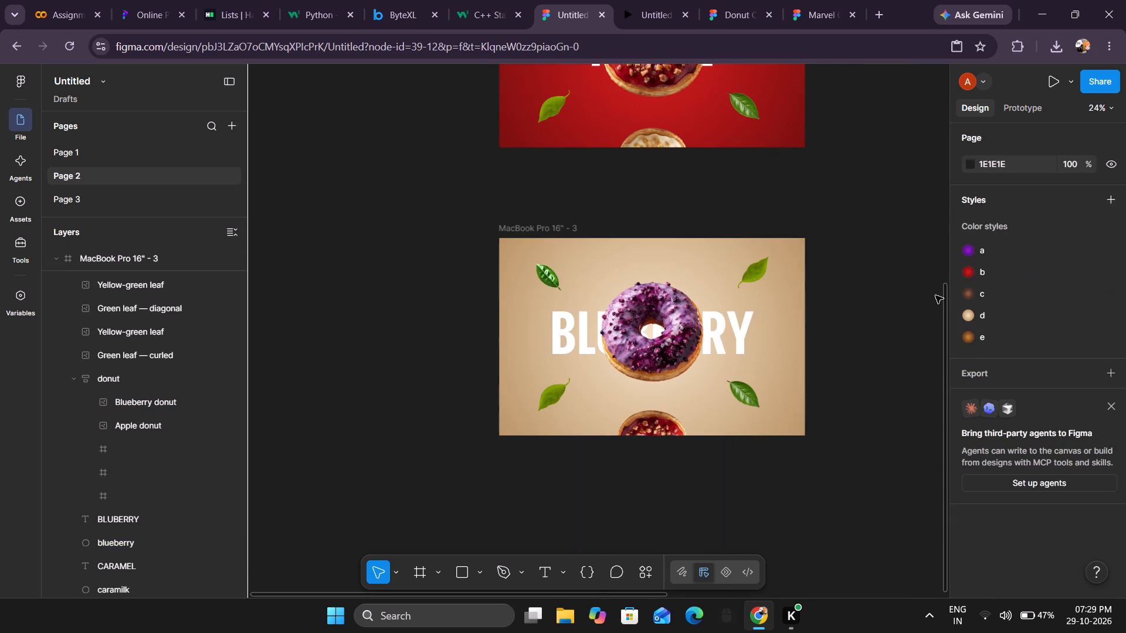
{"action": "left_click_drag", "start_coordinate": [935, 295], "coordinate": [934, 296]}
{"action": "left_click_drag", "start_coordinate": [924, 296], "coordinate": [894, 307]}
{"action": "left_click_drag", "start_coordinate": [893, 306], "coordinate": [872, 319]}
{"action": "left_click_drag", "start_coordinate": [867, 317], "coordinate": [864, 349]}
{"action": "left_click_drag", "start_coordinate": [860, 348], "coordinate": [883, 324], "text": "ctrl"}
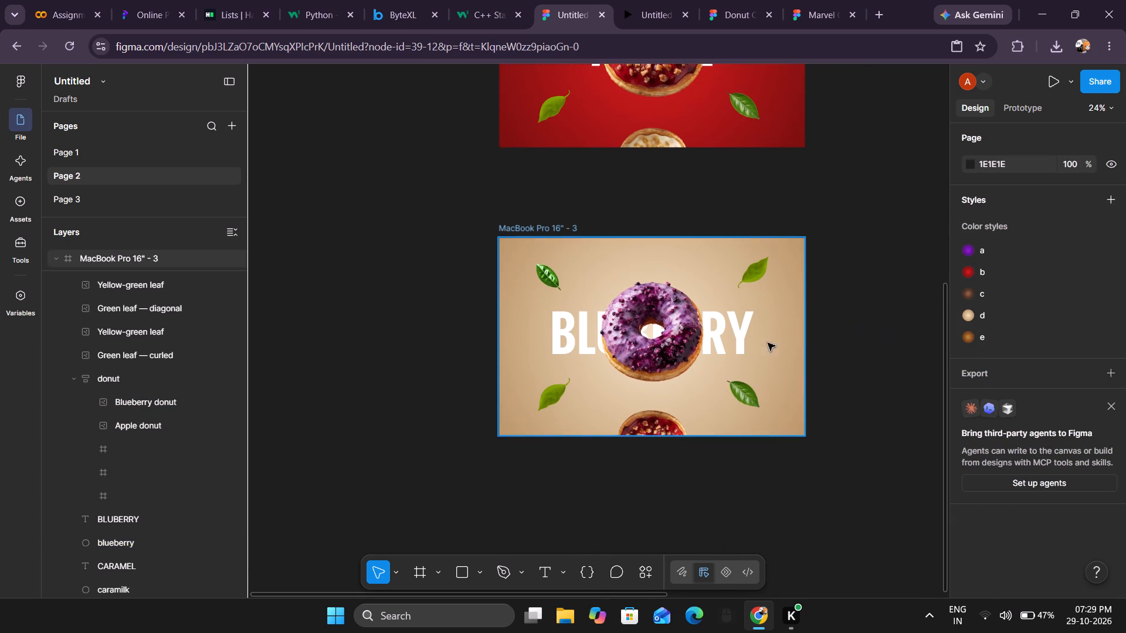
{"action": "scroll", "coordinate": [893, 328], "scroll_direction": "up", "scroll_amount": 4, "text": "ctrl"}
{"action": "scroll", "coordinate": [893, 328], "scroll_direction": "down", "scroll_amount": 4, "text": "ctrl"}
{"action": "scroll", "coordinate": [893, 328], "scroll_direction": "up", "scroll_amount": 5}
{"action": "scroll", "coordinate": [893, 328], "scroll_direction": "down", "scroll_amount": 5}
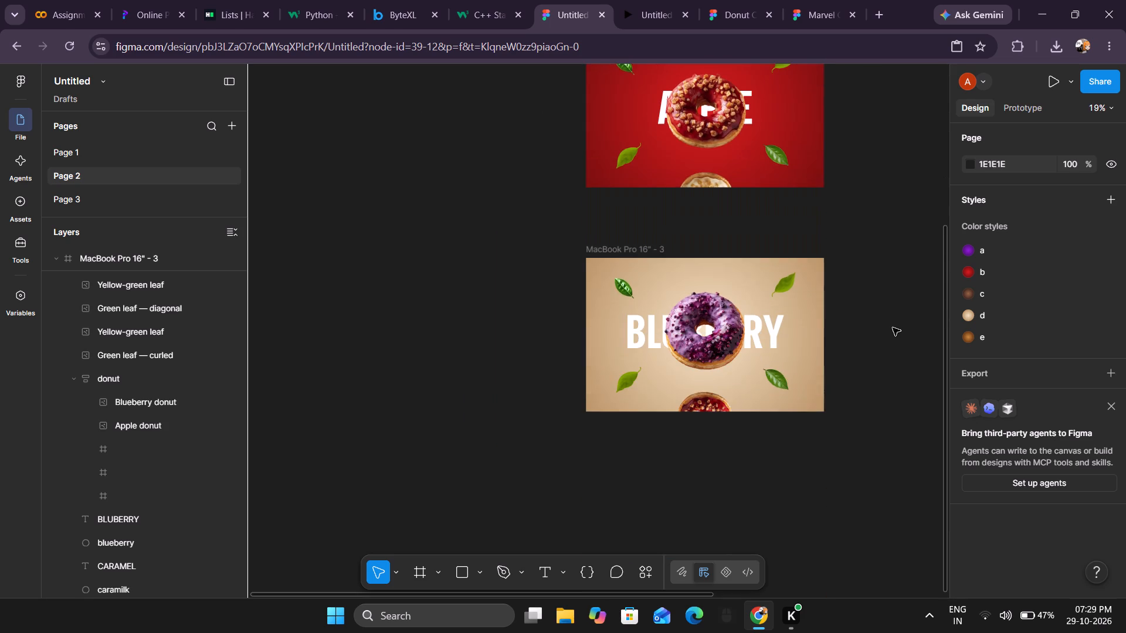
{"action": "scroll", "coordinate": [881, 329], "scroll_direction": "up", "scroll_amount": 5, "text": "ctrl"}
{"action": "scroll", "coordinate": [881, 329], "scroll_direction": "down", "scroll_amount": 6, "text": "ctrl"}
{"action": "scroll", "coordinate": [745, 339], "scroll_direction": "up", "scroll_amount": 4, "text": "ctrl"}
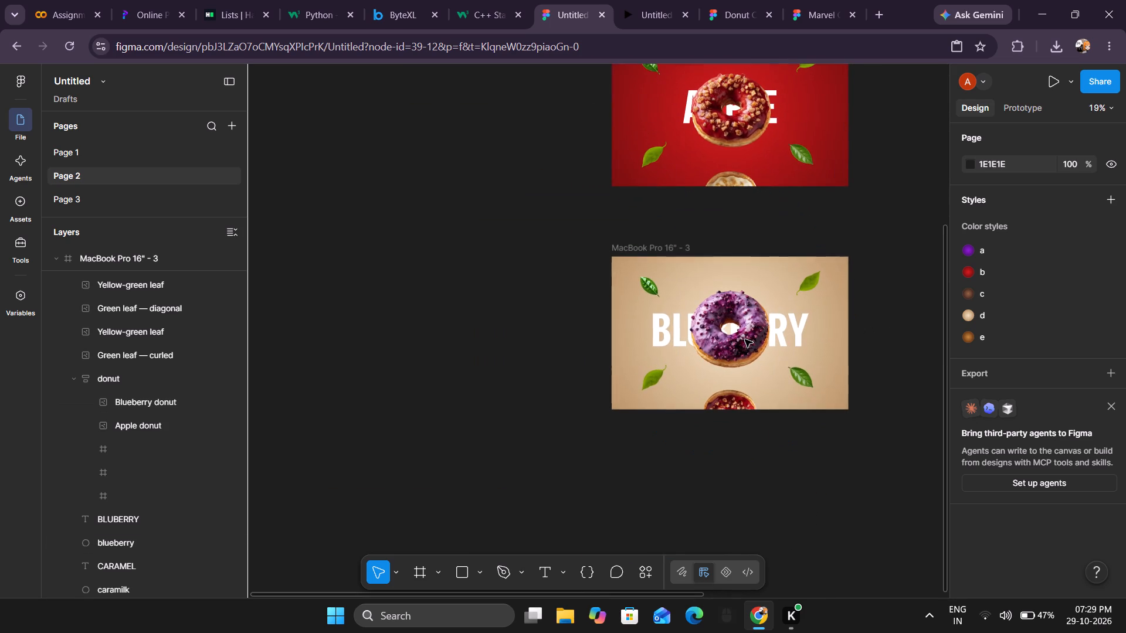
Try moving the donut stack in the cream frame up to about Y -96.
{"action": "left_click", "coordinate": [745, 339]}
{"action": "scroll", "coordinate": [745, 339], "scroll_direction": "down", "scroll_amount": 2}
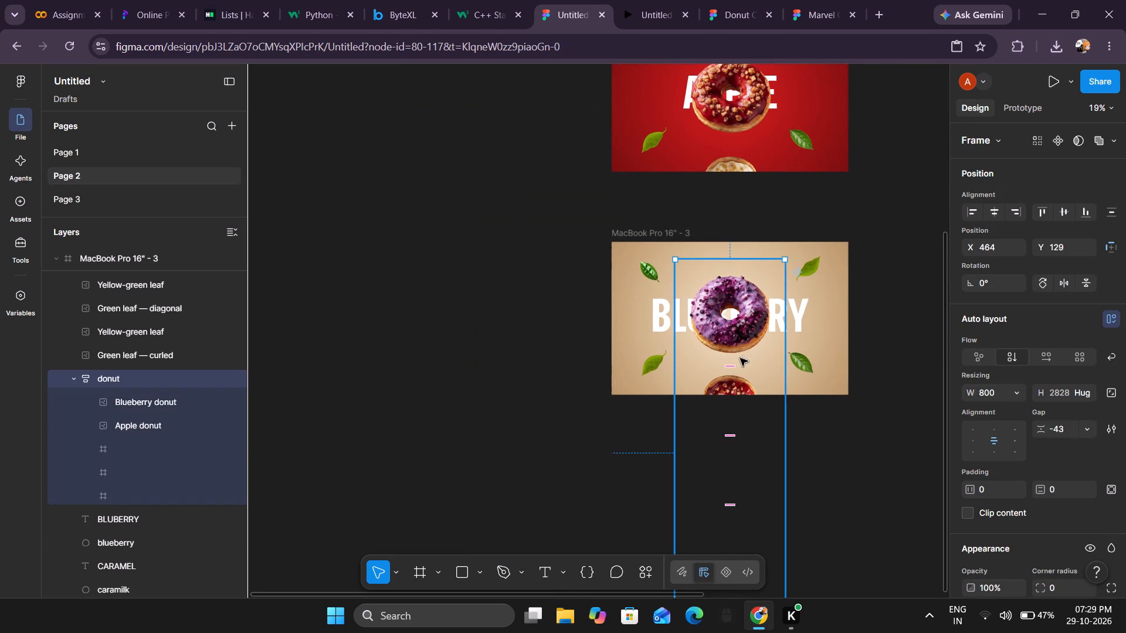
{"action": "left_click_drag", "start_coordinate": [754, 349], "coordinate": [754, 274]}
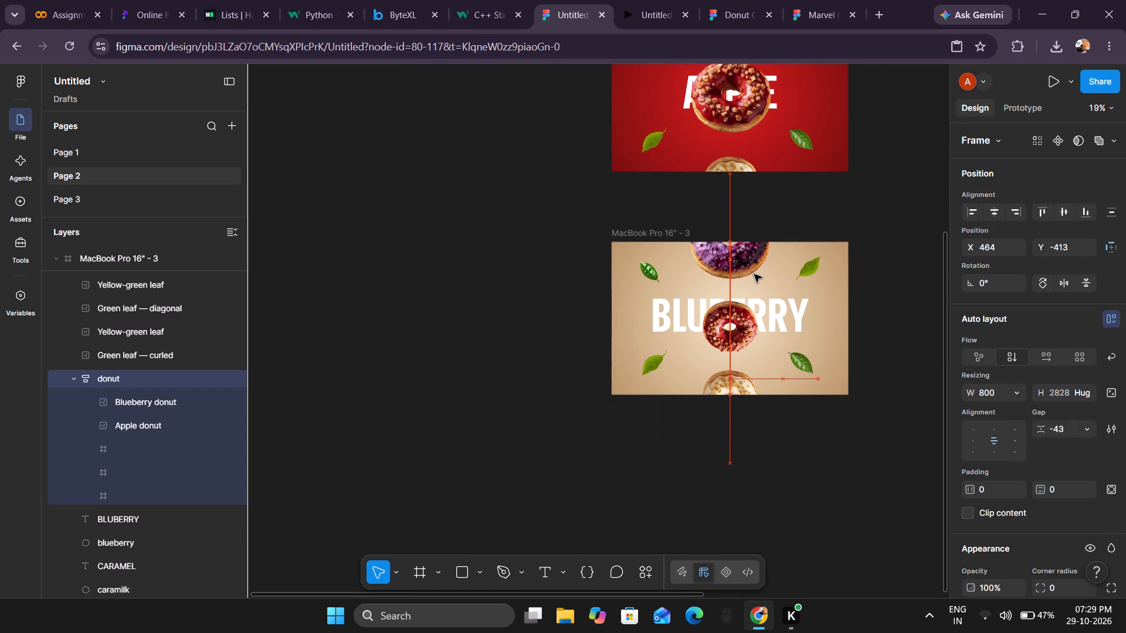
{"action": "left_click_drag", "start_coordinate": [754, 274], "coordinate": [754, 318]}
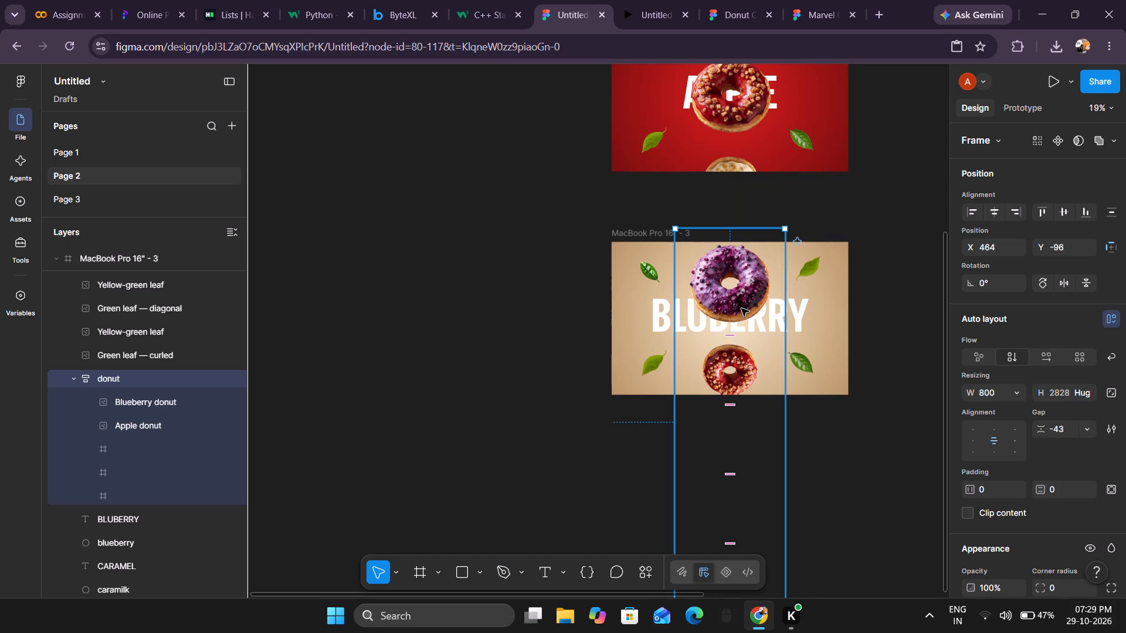
Set the width of the Blueberry donut image in the cream frame's stack to 550.
{"action": "left_click", "coordinate": [724, 297]}
{"action": "double_click", "coordinate": [744, 288]}
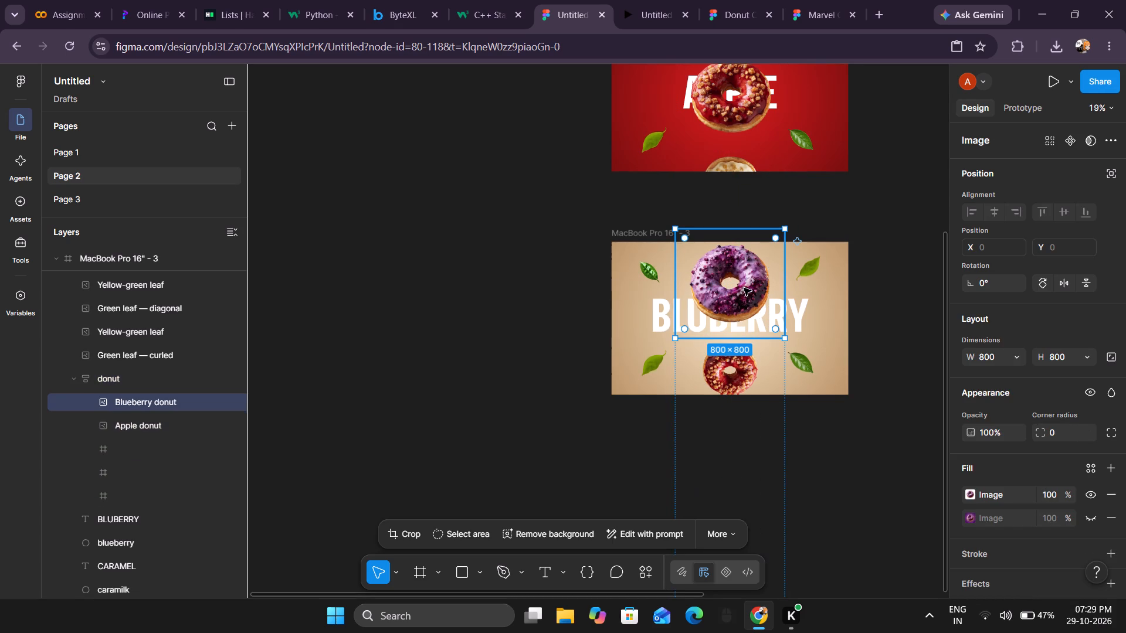
{"action": "left_click", "coordinate": [987, 351]}
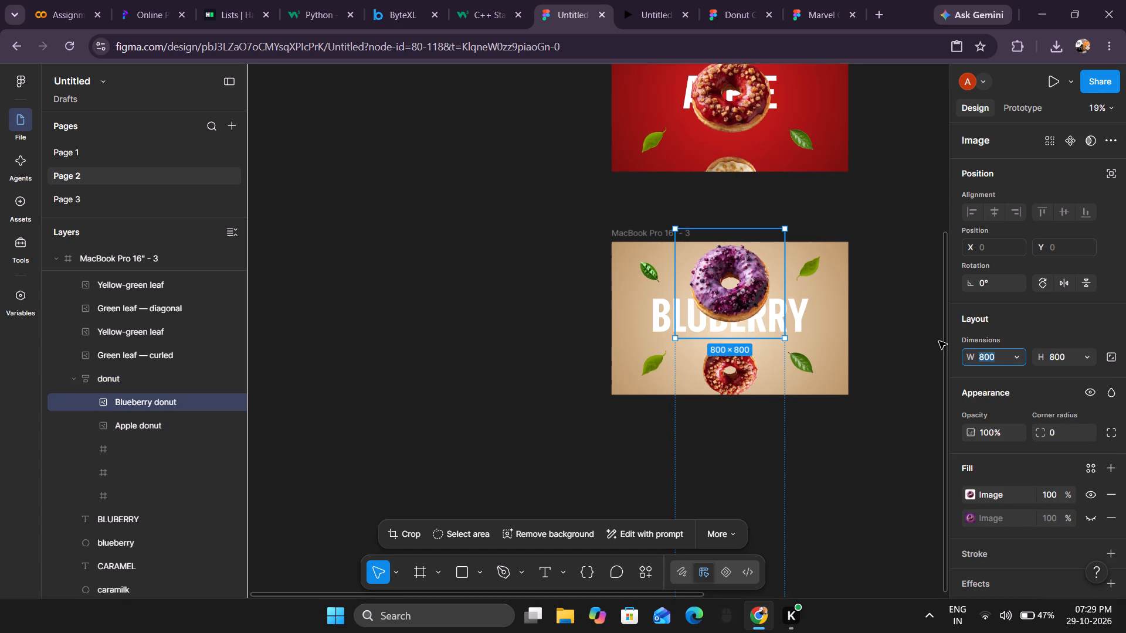
{"action": "type", "text": "55"}
{"action": "key", "text": "0"}
{"action": "key", "text": "Return"}
{"action": "left_click", "coordinate": [745, 394]}
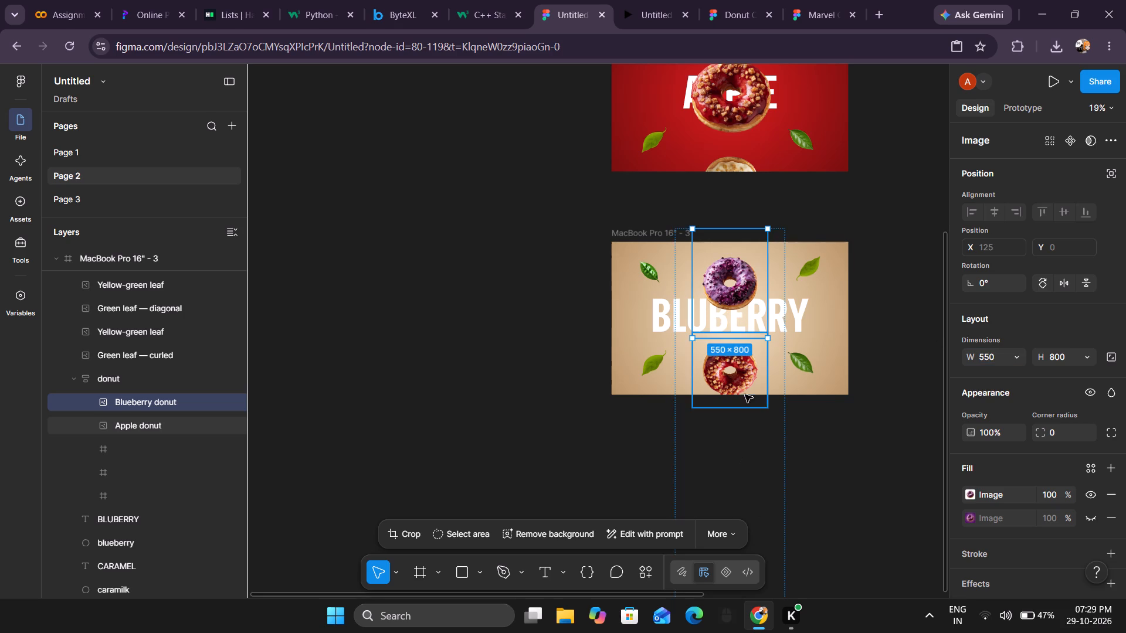
{"action": "left_click", "coordinate": [857, 493]}
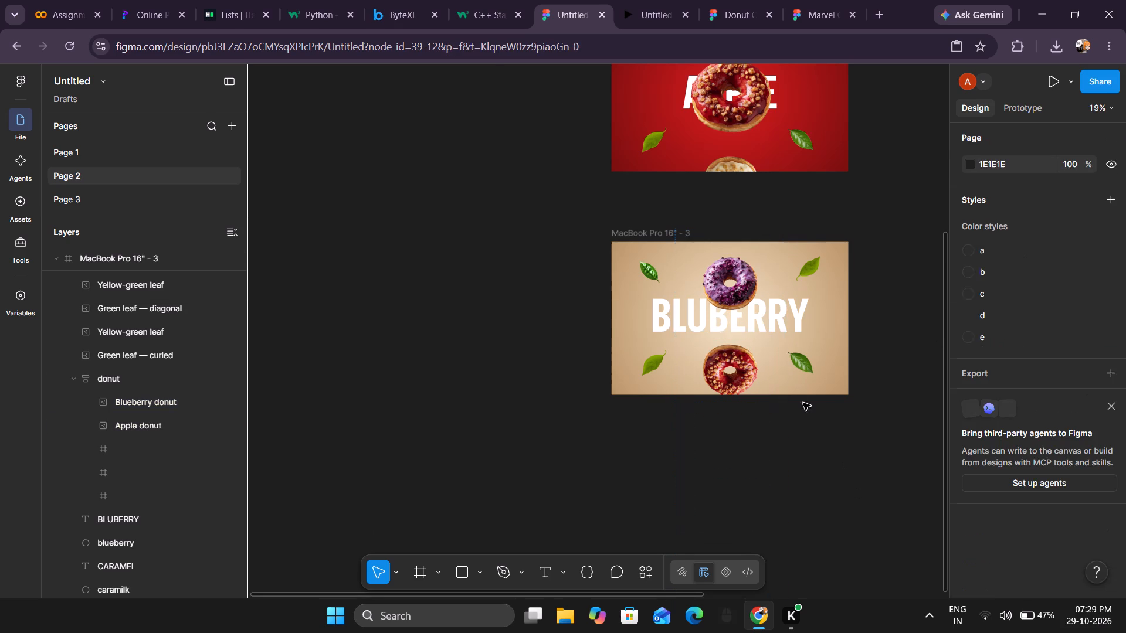
Move the whole donut stack up until the white-glazed donut sits over the middle of the cream frame.
{"action": "left_click", "coordinate": [773, 377]}
{"action": "left_click_drag", "start_coordinate": [776, 377], "coordinate": [772, 326]}
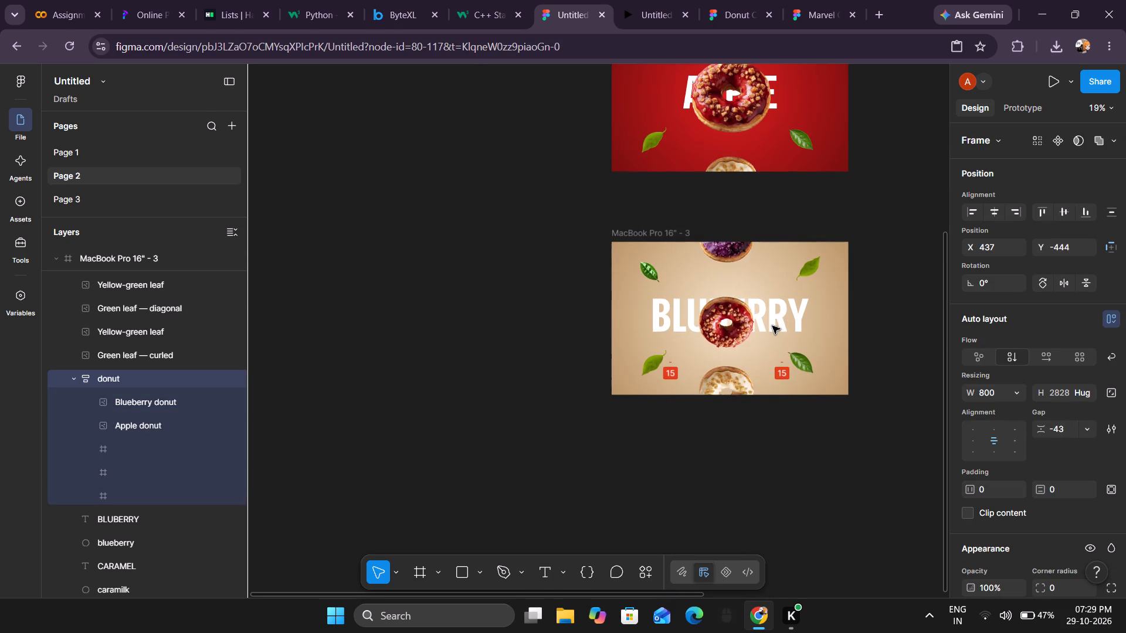
{"action": "left_click_drag", "start_coordinate": [772, 326], "coordinate": [772, 258]}
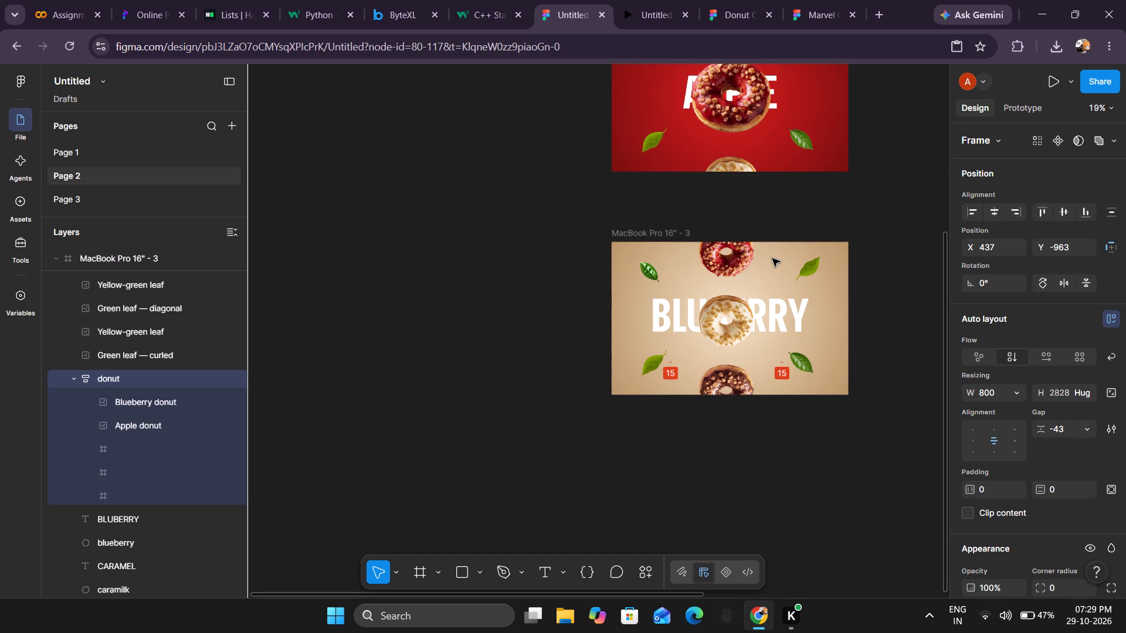
{"action": "left_click_drag", "start_coordinate": [772, 258], "coordinate": [772, 244]}
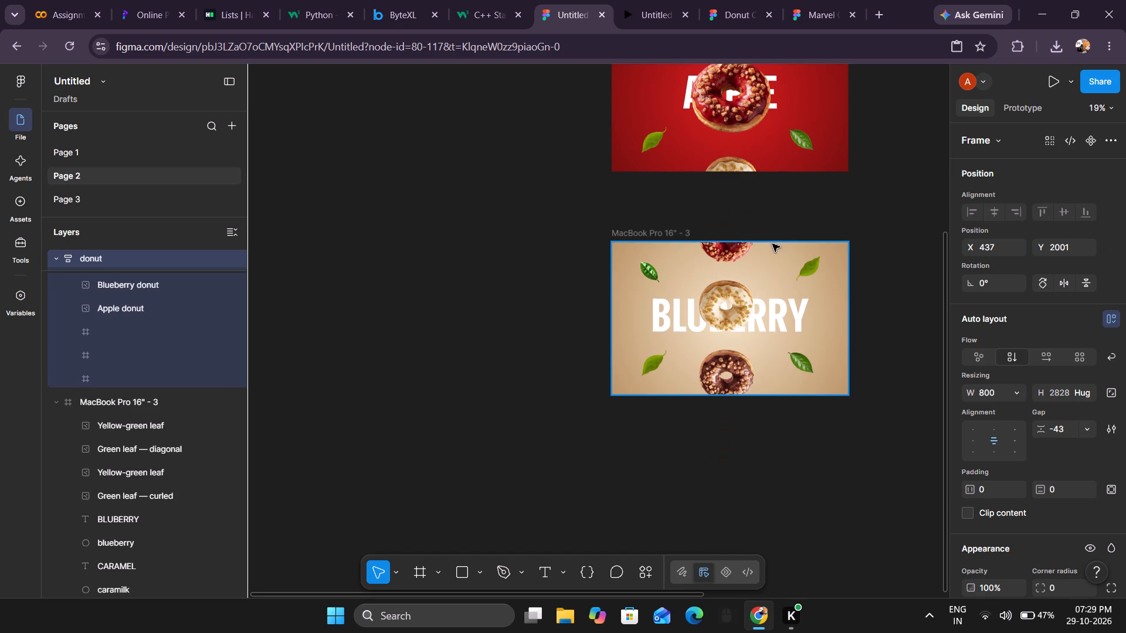
{"action": "left_click_drag", "start_coordinate": [772, 244], "coordinate": [772, 245]}
Enlarge the white-glazed donut in the cream frame's stack to 800 × 800.
{"action": "left_click", "coordinate": [730, 305]}
{"action": "double_click", "coordinate": [730, 305]}
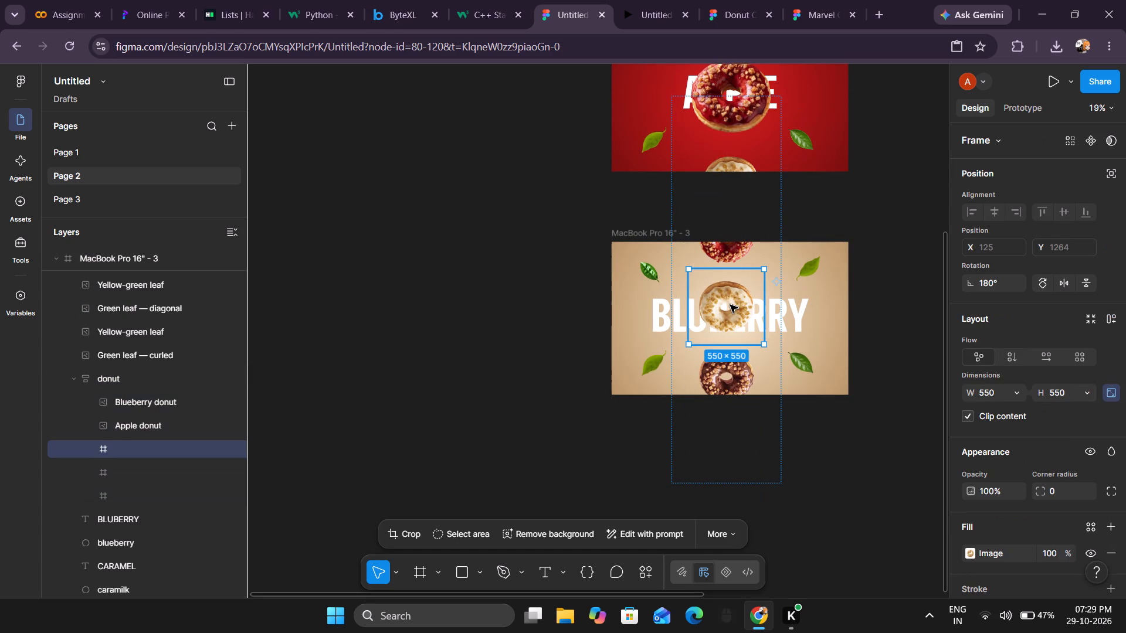
{"action": "double_click", "coordinate": [989, 392]}
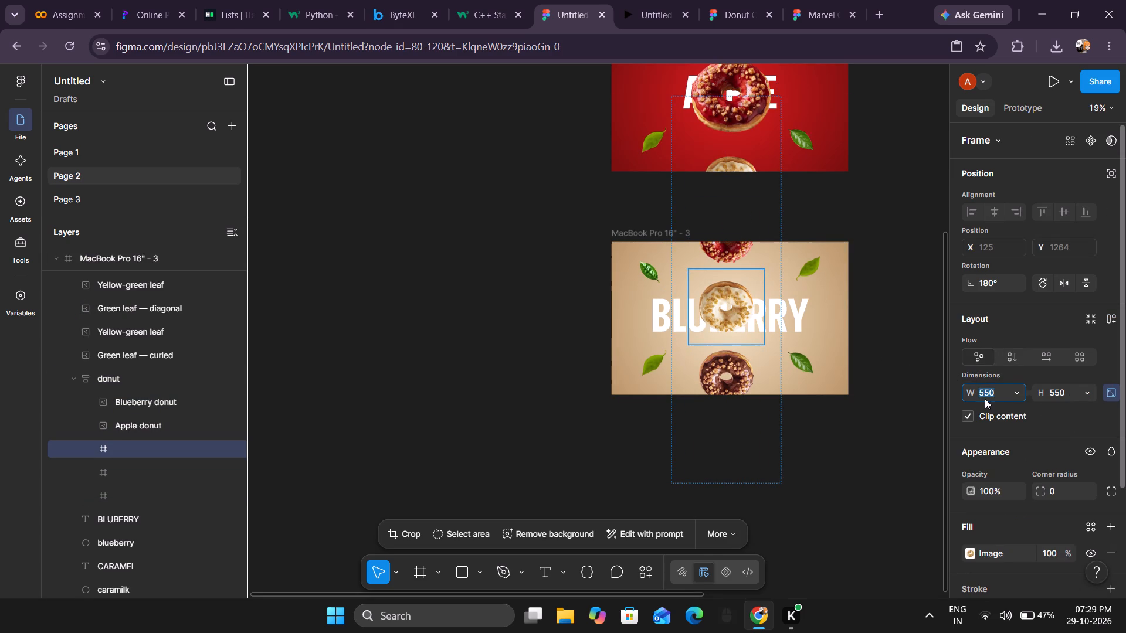
{"action": "type", "text": "800"}
{"action": "key", "text": "Return"}
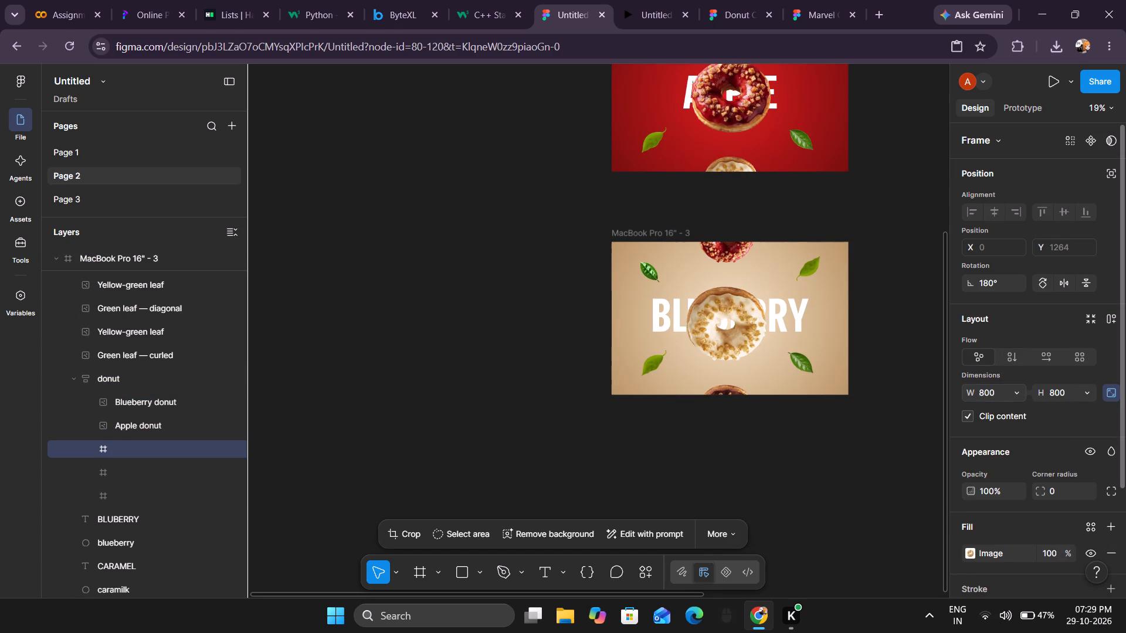
Set the white-glazed donut's rotation to 0°.
{"action": "double_click", "coordinate": [752, 343]}
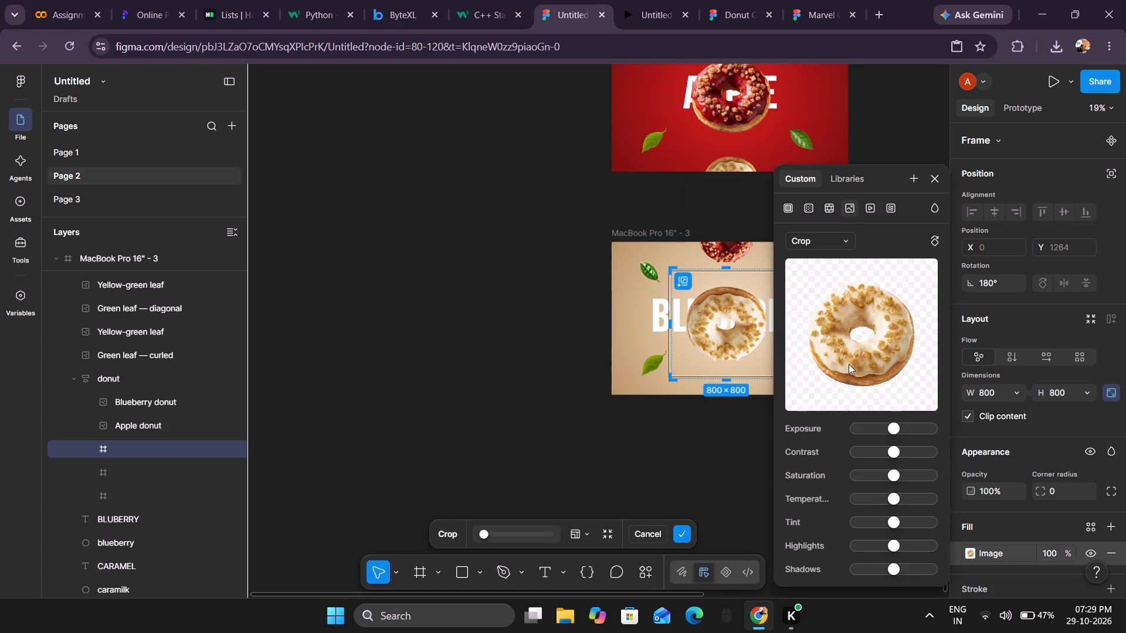
{"action": "left_click", "coordinate": [983, 292]}
{"action": "left_click", "coordinate": [998, 271]}
{"action": "double_click", "coordinate": [993, 281]}
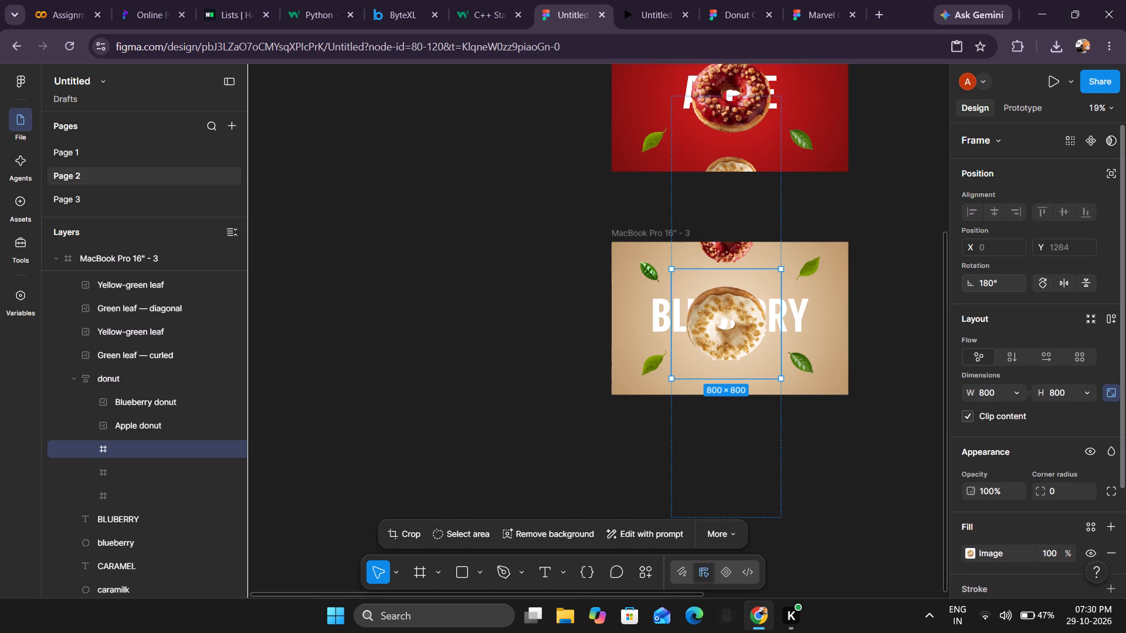
{"action": "key", "text": "0"}
{"action": "key", "text": "Return"}
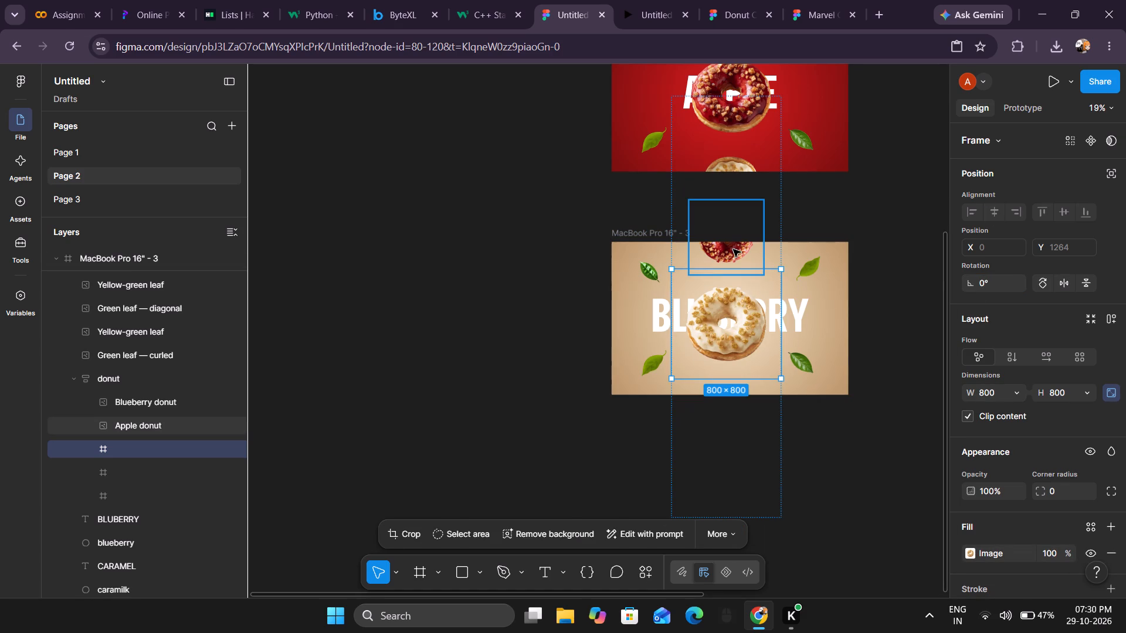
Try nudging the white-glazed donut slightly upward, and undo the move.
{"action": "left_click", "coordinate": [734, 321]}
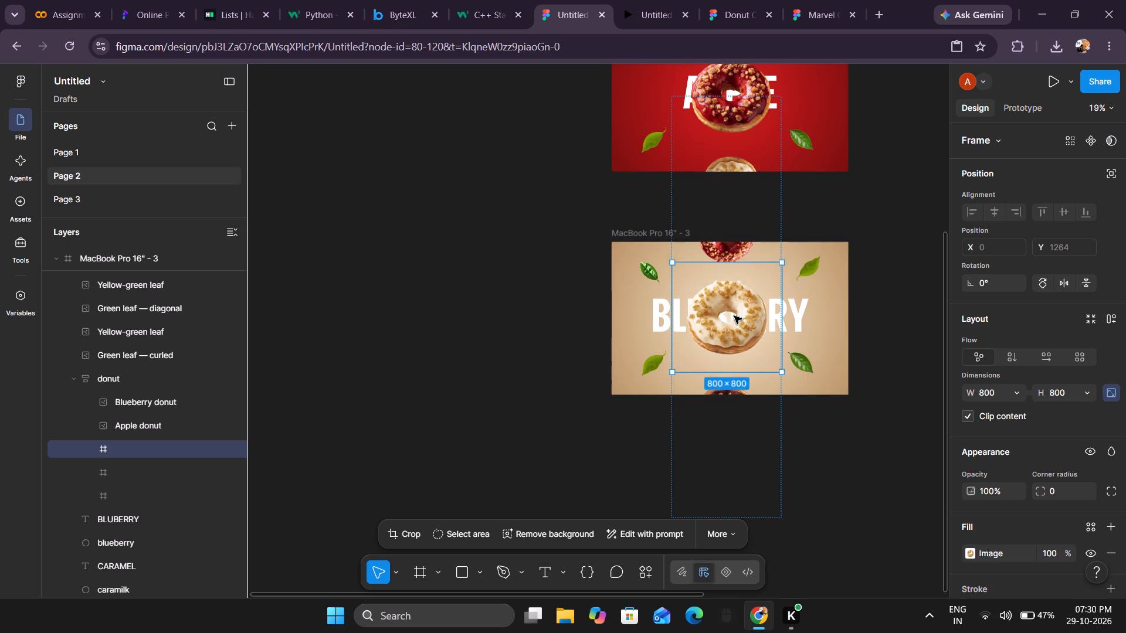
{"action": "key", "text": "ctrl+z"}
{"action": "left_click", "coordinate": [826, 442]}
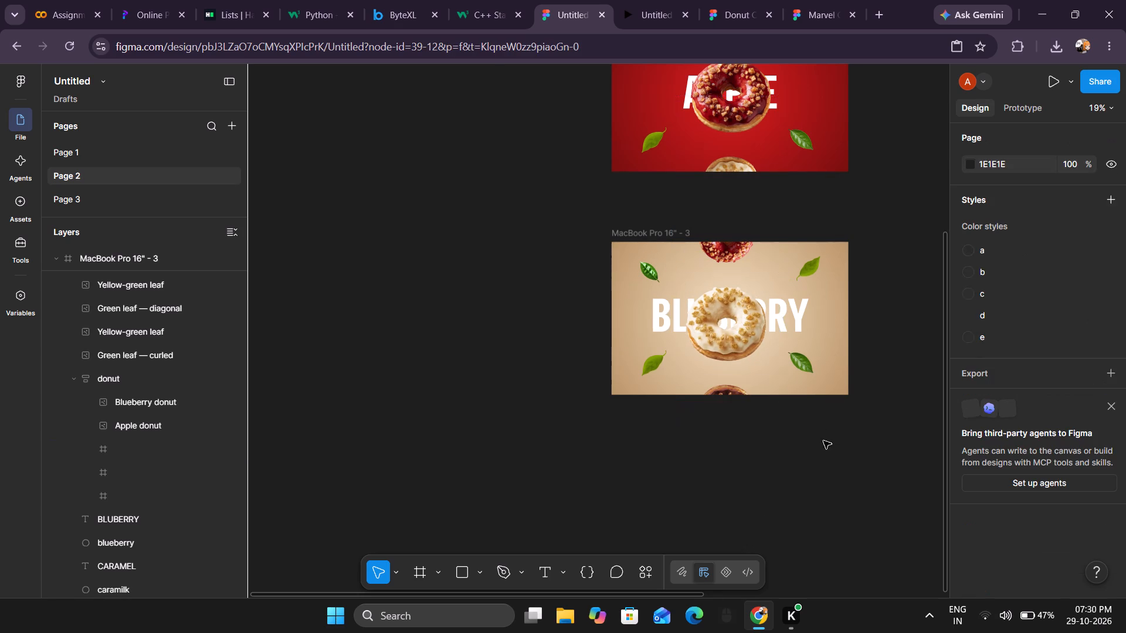
Shift the donut stack slightly upward so the enlarged white-glazed donut is vertically centred in the cream frame.
{"action": "left_click", "coordinate": [745, 328]}
{"action": "left_click", "coordinate": [769, 369]}
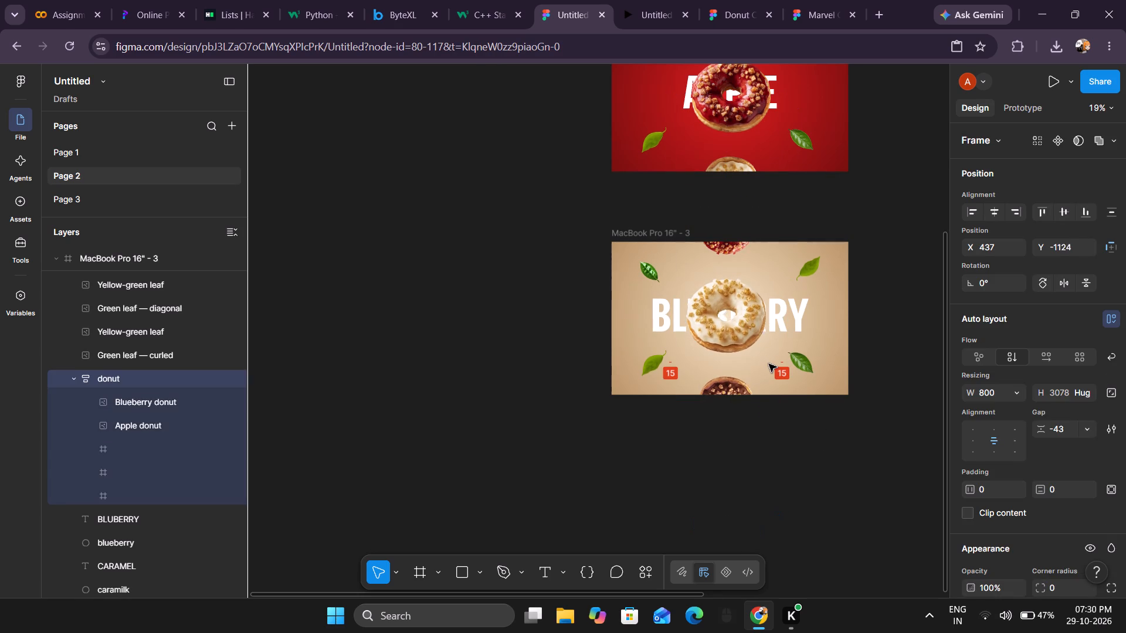
{"action": "left_click", "coordinate": [846, 457]}
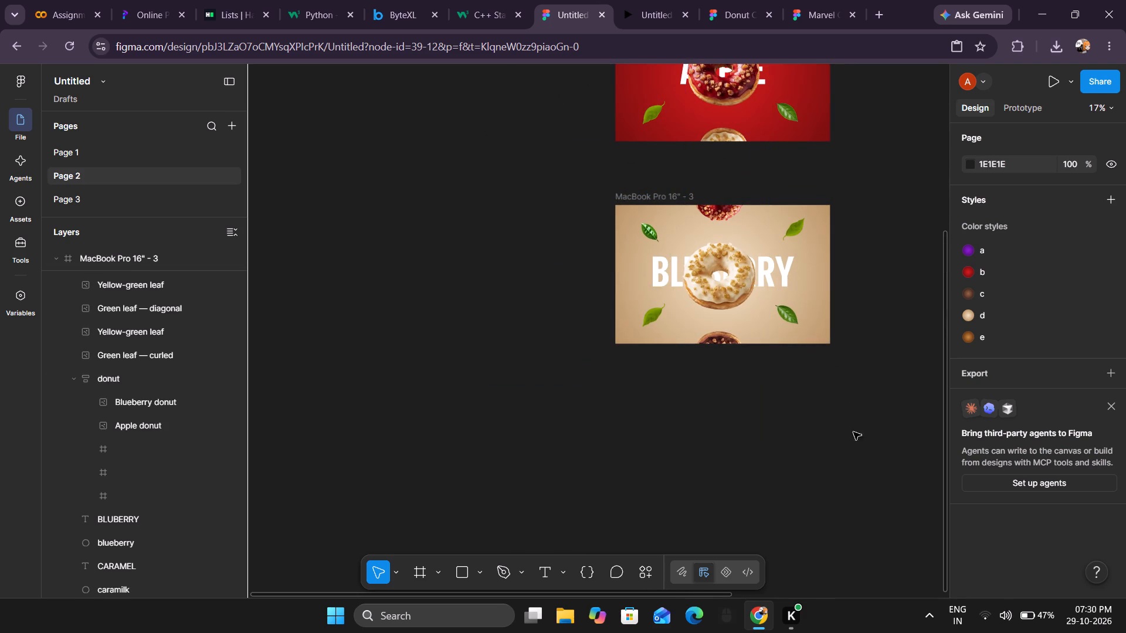
Change the cream frame's title text to VANILLA.
{"action": "middle_click_drag", "start_coordinate": [838, 431], "coordinate": [759, 455]}
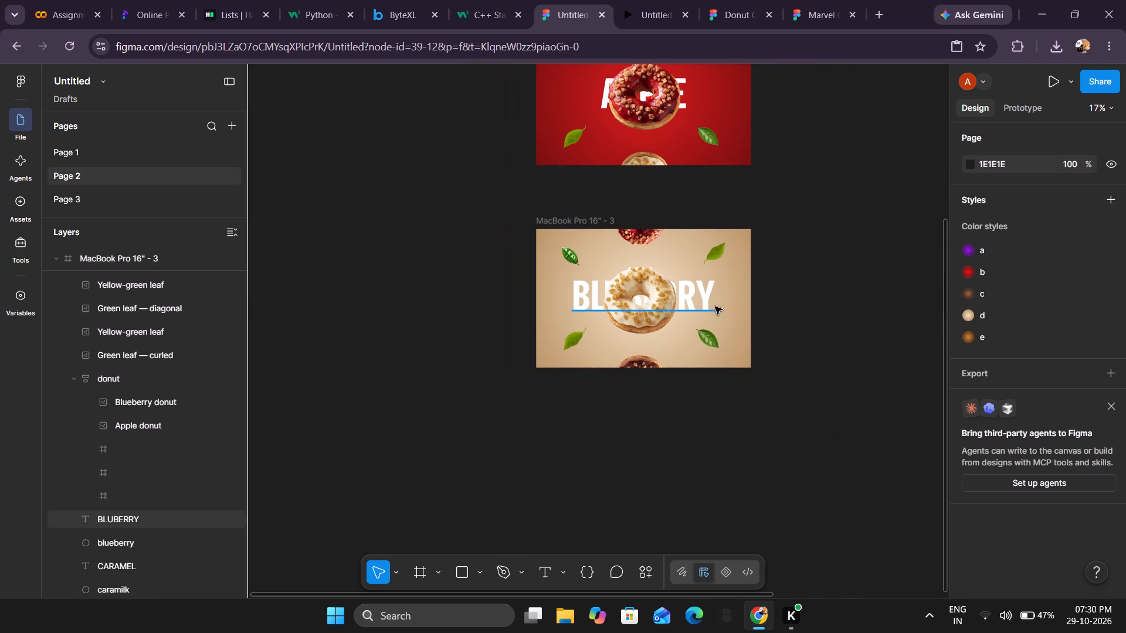
{"action": "double_click", "coordinate": [712, 295]}
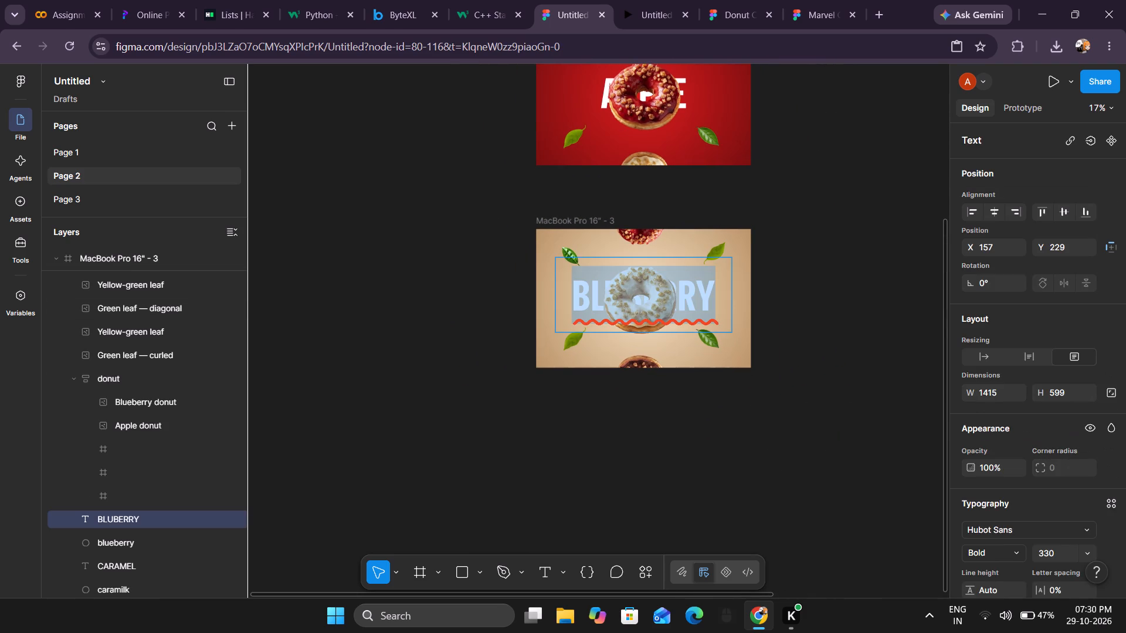
{"action": "key", "text": "BackSpace"}
{"action": "type", "text": "VA"}
{"action": "type", "text": "NILLA"}
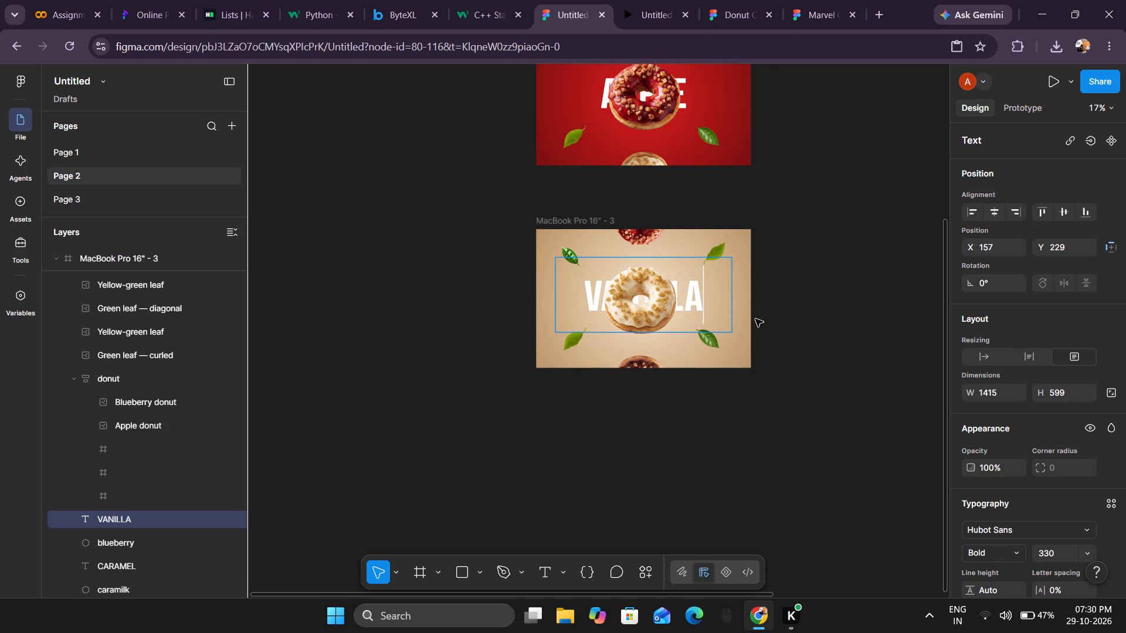
{"action": "left_click", "coordinate": [819, 298]}
{"action": "left_click", "coordinate": [819, 298]}
{"action": "left_click", "coordinate": [871, 248]}
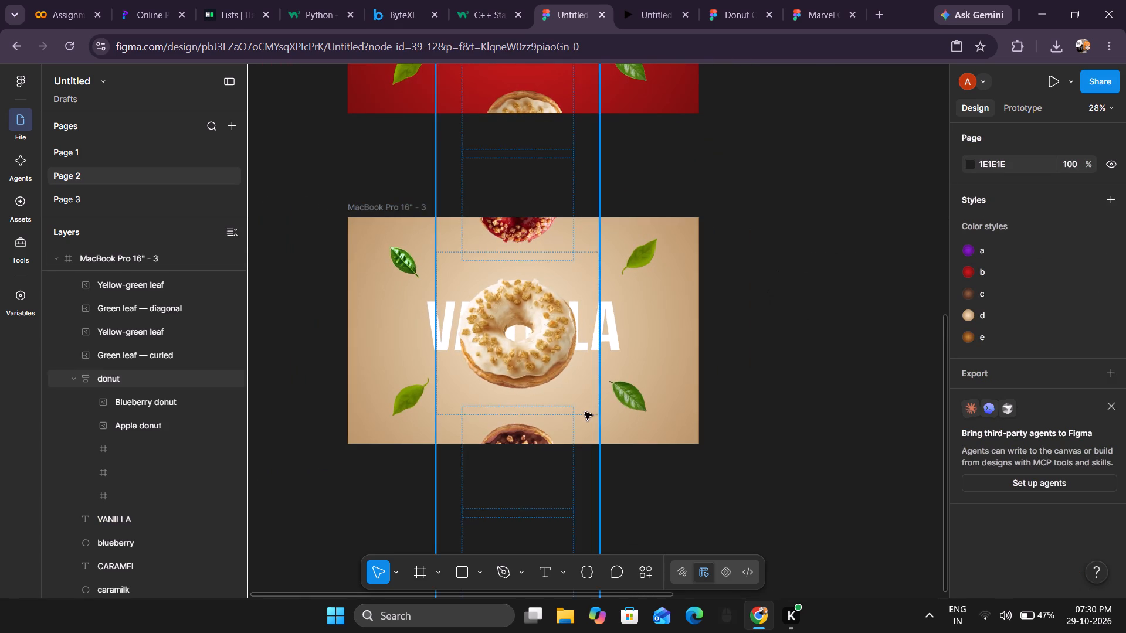
Duplicate the cream VANILLA frame and place the copy directly below it at about X 0, Y 4761.
{"action": "scroll", "coordinate": [551, 462], "scroll_direction": "down", "scroll_amount": 4}
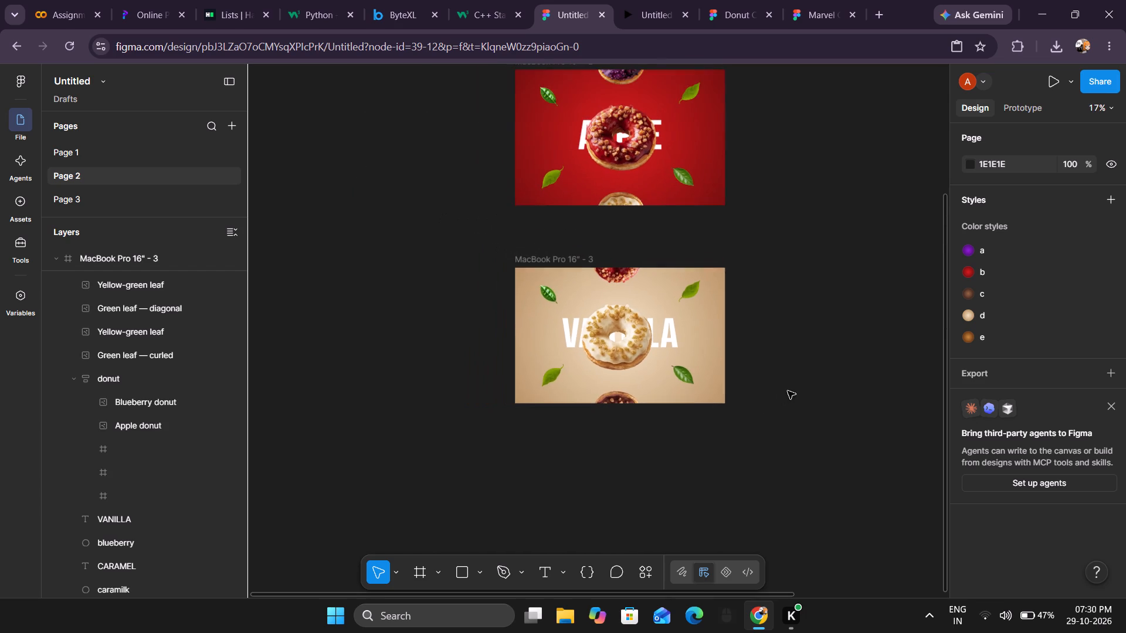
{"action": "scroll", "coordinate": [792, 373], "scroll_direction": "down", "scroll_amount": 2}
{"action": "scroll", "coordinate": [829, 307], "scroll_direction": "down", "scroll_amount": 7}
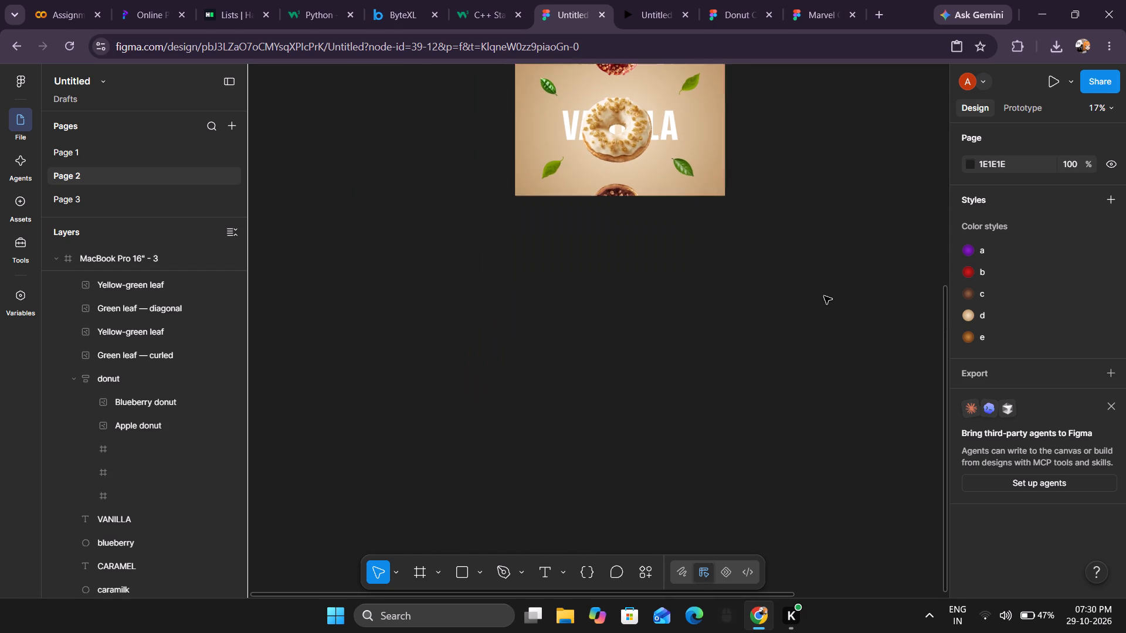
{"action": "scroll", "coordinate": [808, 286], "scroll_direction": "up", "scroll_amount": 4}
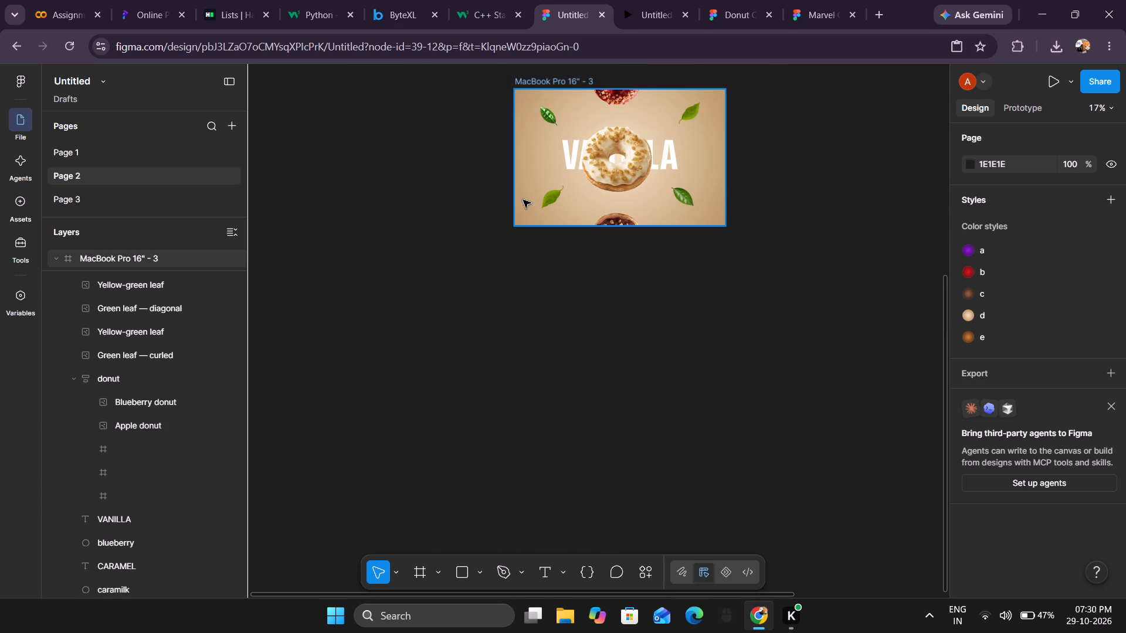
{"action": "right_click", "coordinate": [523, 200]}
{"action": "left_click", "coordinate": [469, 220]}
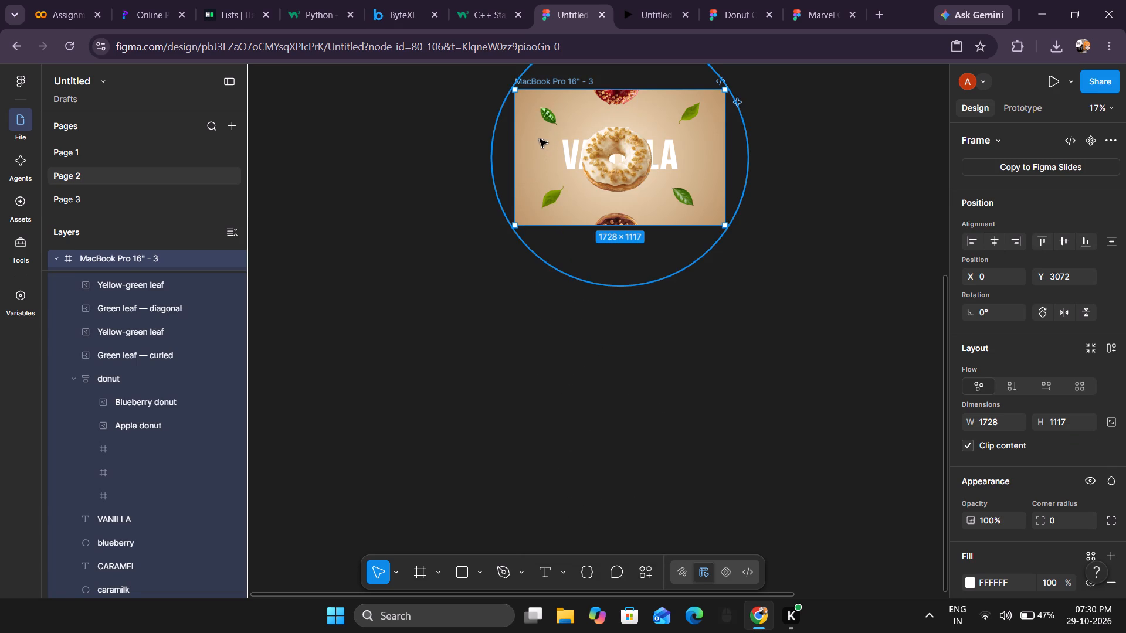
{"action": "left_click_drag", "start_coordinate": [535, 139], "coordinate": [535, 234], "text": "alt"}
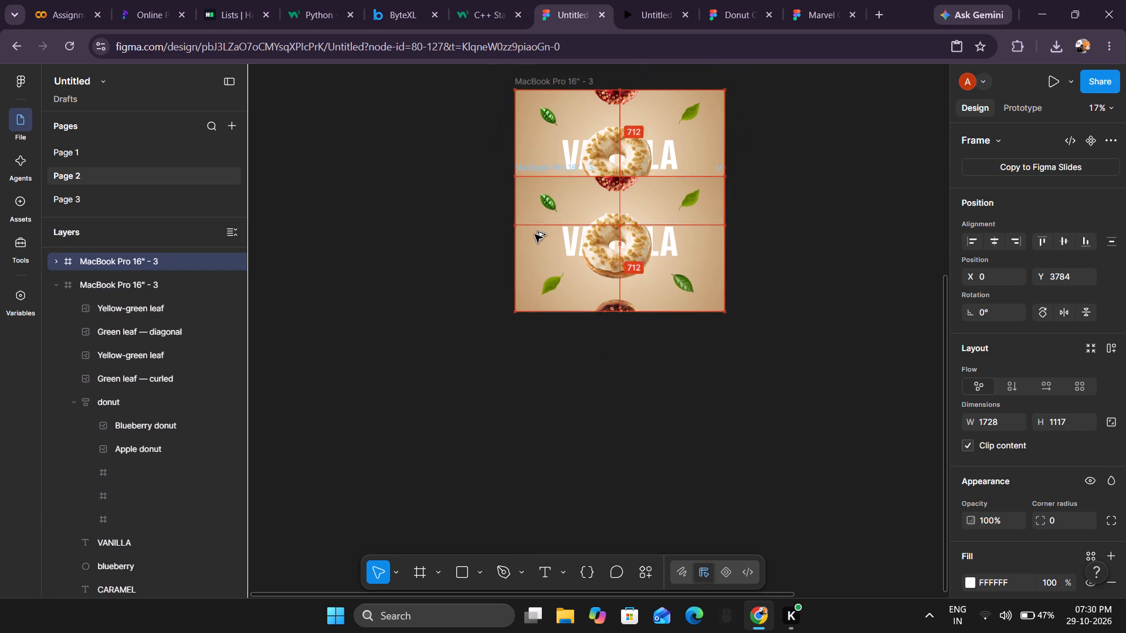
{"action": "left_click_drag", "start_coordinate": [535, 234], "coordinate": [537, 345], "text": "alt"}
{"action": "scroll", "coordinate": [845, 264], "scroll_direction": "down", "scroll_amount": 12}
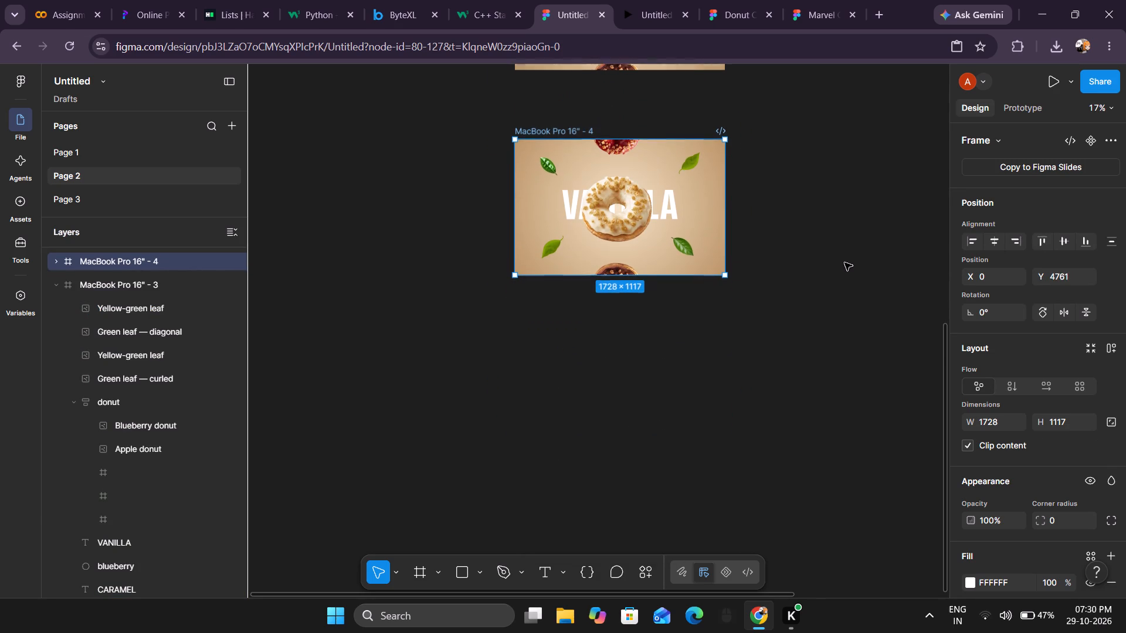
Duplicate the fourth frame and place the copy below it at about X 0, Y 6511.
{"action": "left_click_drag", "start_coordinate": [529, 96], "coordinate": [529, 114]}
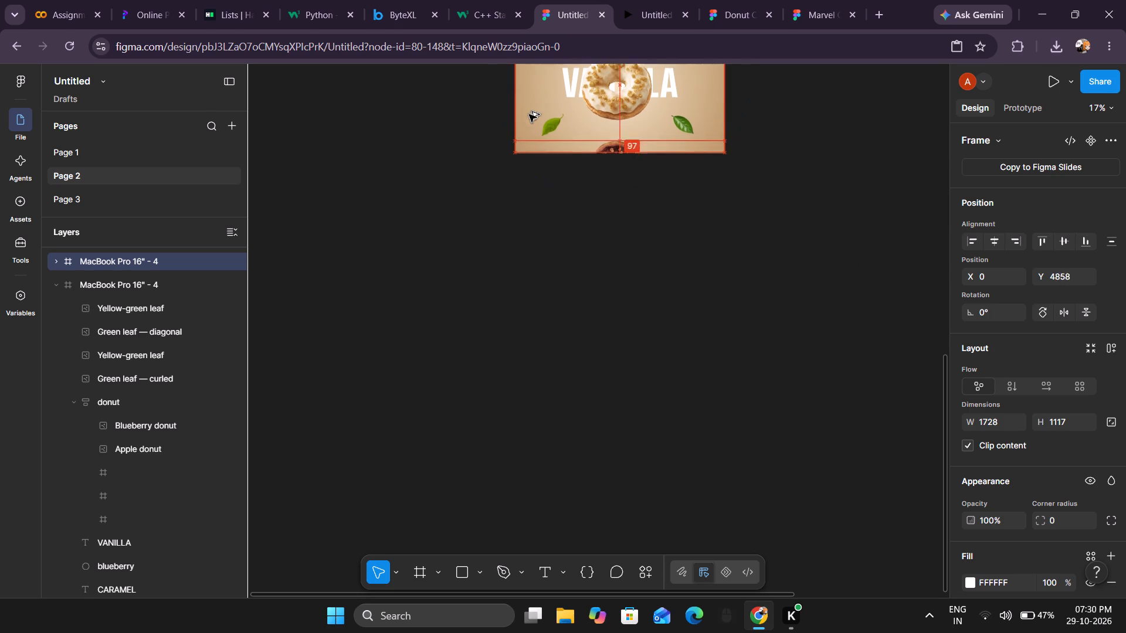
{"action": "left_click_drag", "start_coordinate": [529, 114], "coordinate": [528, 308]}
{"action": "scroll", "coordinate": [785, 254], "scroll_direction": "up", "scroll_amount": 8}
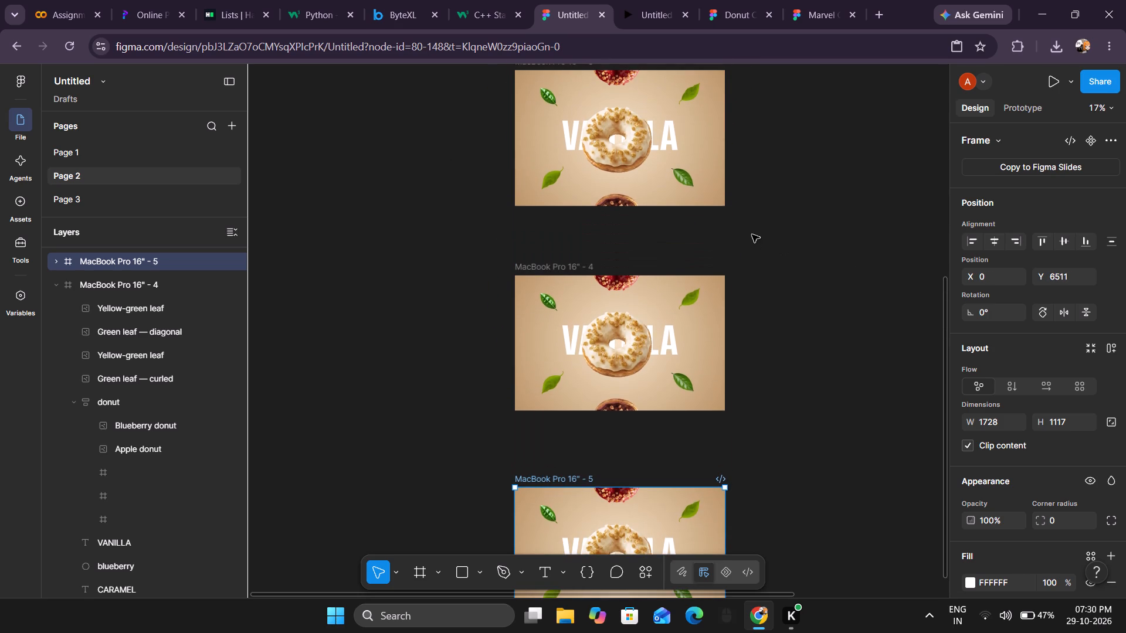
{"action": "scroll", "coordinate": [754, 234], "scroll_direction": "up", "scroll_amount": 4}
{"action": "scroll", "coordinate": [754, 234], "scroll_direction": "down", "scroll_amount": 4}
{"action": "scroll", "coordinate": [754, 234], "scroll_direction": "up", "scroll_amount": 3}
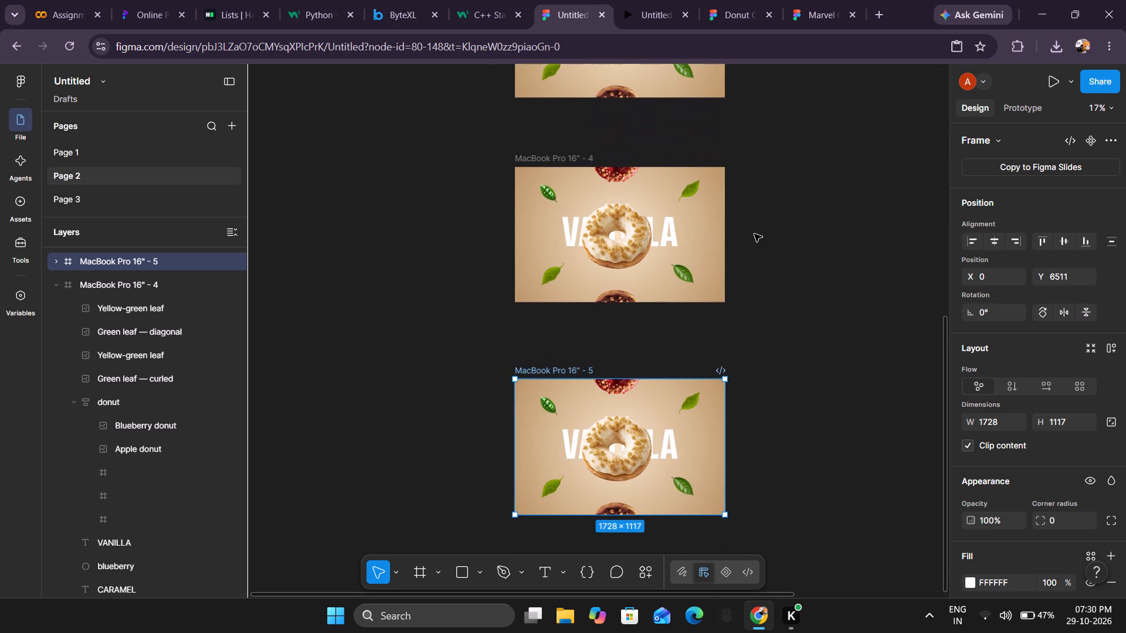
Shift the donut stack in the fourth frame upward, bringing the chocolate donut further into the frame.
{"action": "left_click", "coordinate": [617, 215]}
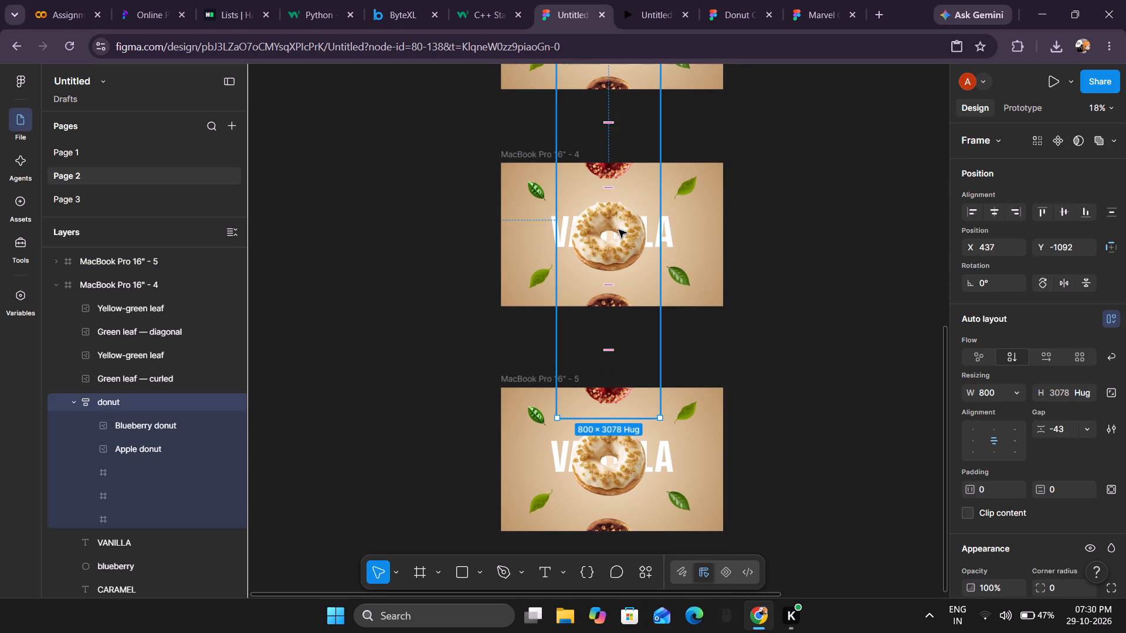
{"action": "left_click_drag", "start_coordinate": [615, 237], "coordinate": [614, 220]}
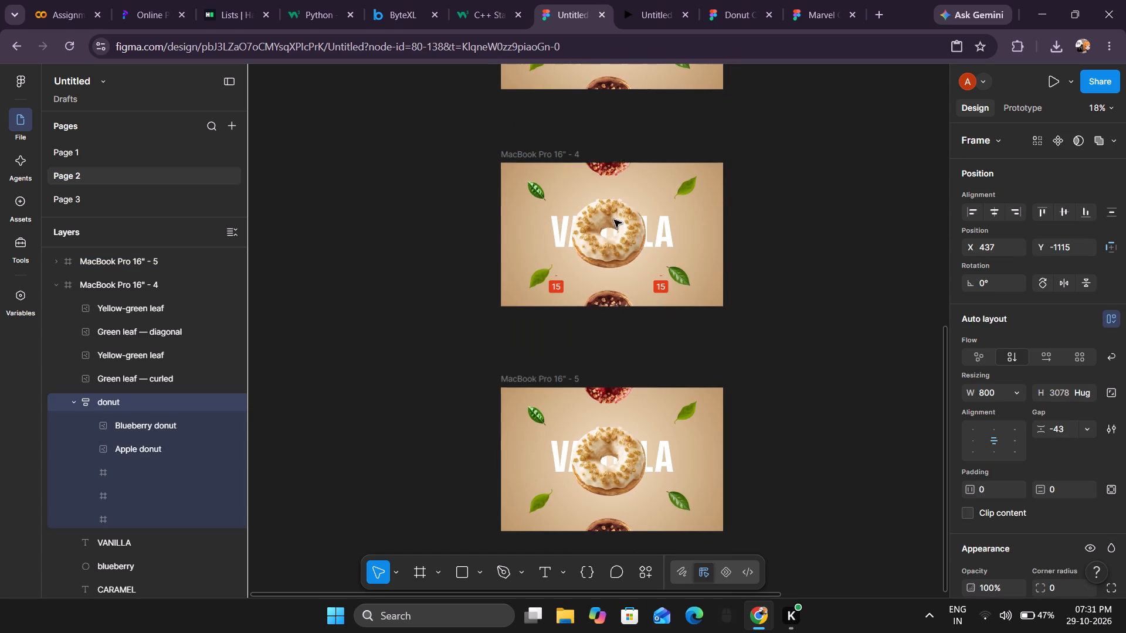
{"action": "left_click_drag", "start_coordinate": [614, 220], "coordinate": [614, 215]}
Shrink the white-glazed donut in the fourth frame's stack to 550 × 550.
{"action": "left_click", "coordinate": [614, 215]}
{"action": "double_click", "coordinate": [614, 215]}
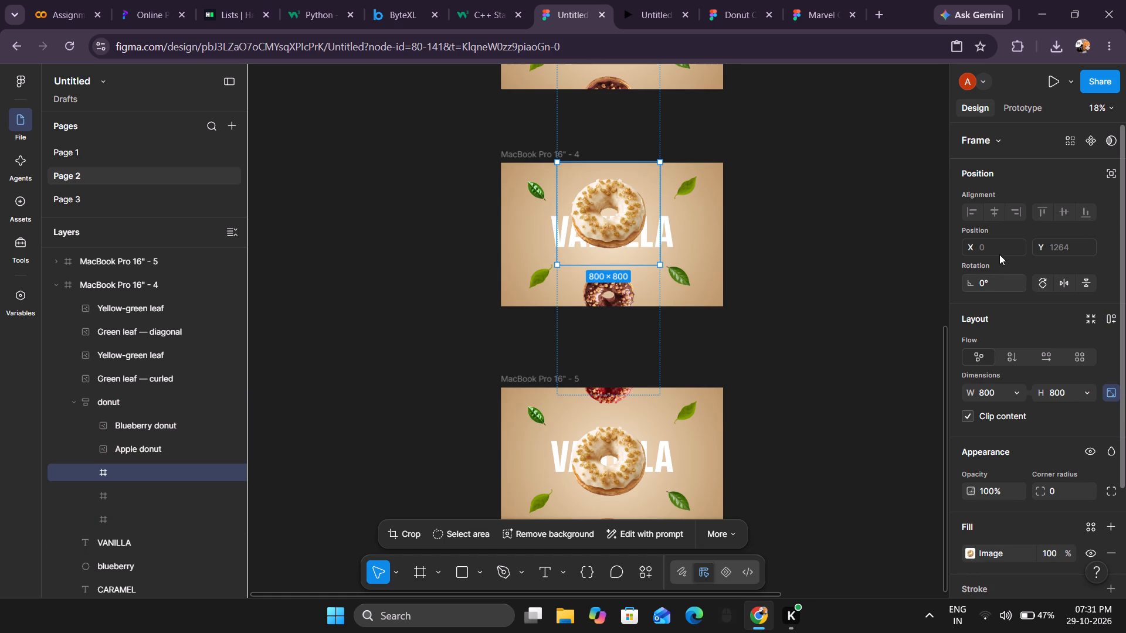
{"action": "double_click", "coordinate": [990, 392]}
{"action": "type", "text": "550"}
{"action": "key", "text": "Return"}
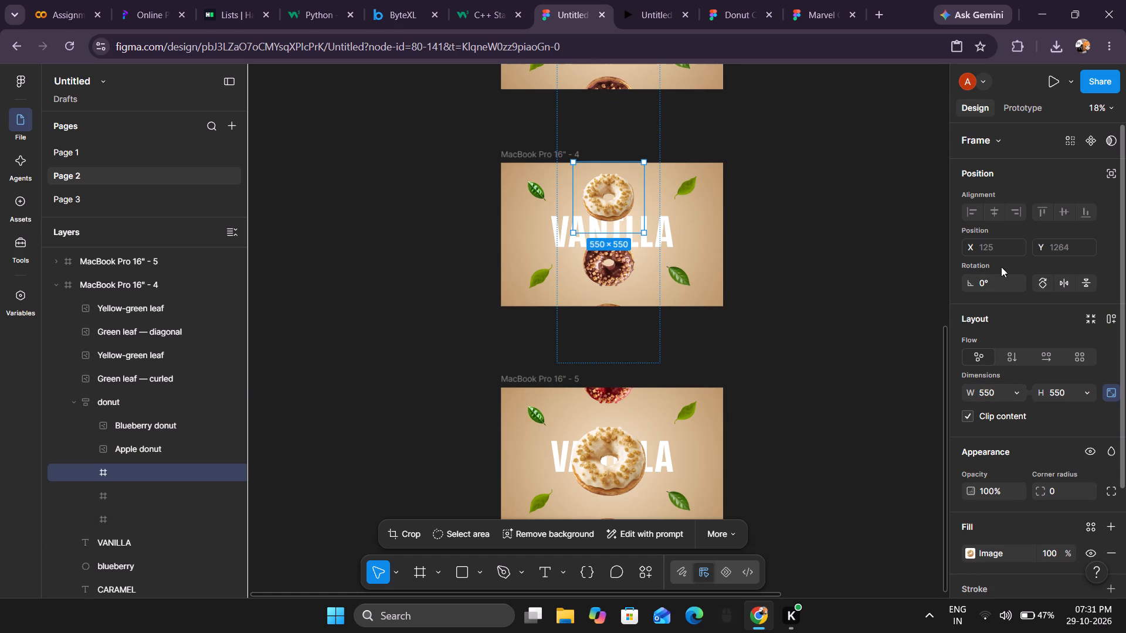
Set the fourth frame's white-glazed donut rotation to 180°.
{"action": "left_click", "coordinate": [1002, 277]}
{"action": "left_click", "coordinate": [1002, 280]}
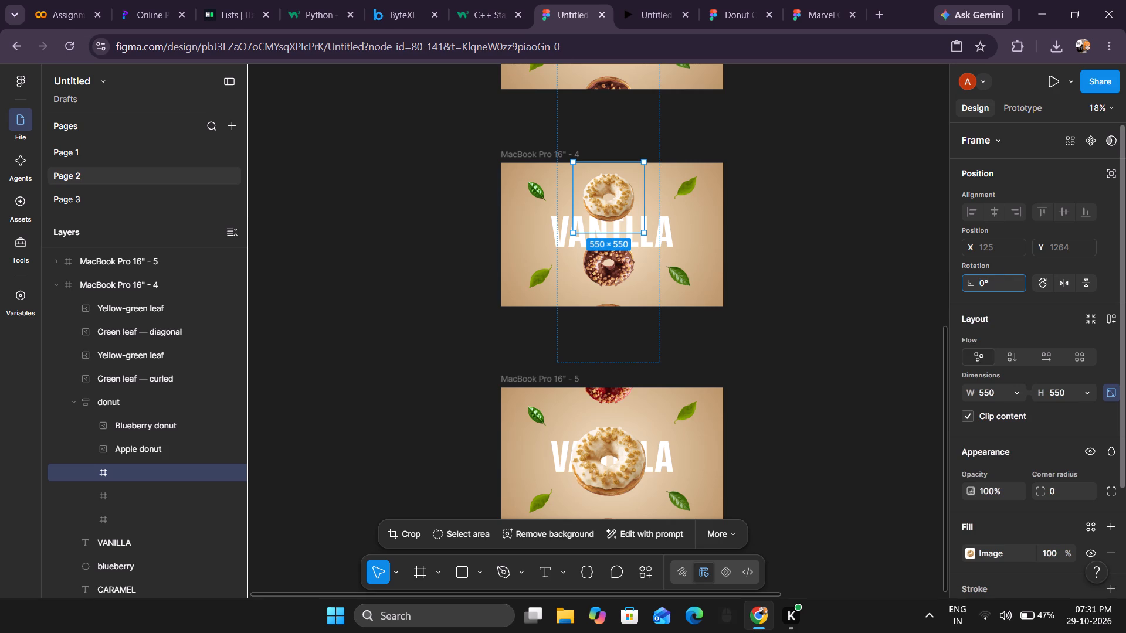
{"action": "type", "text": "180"}
{"action": "key", "text": "Return"}
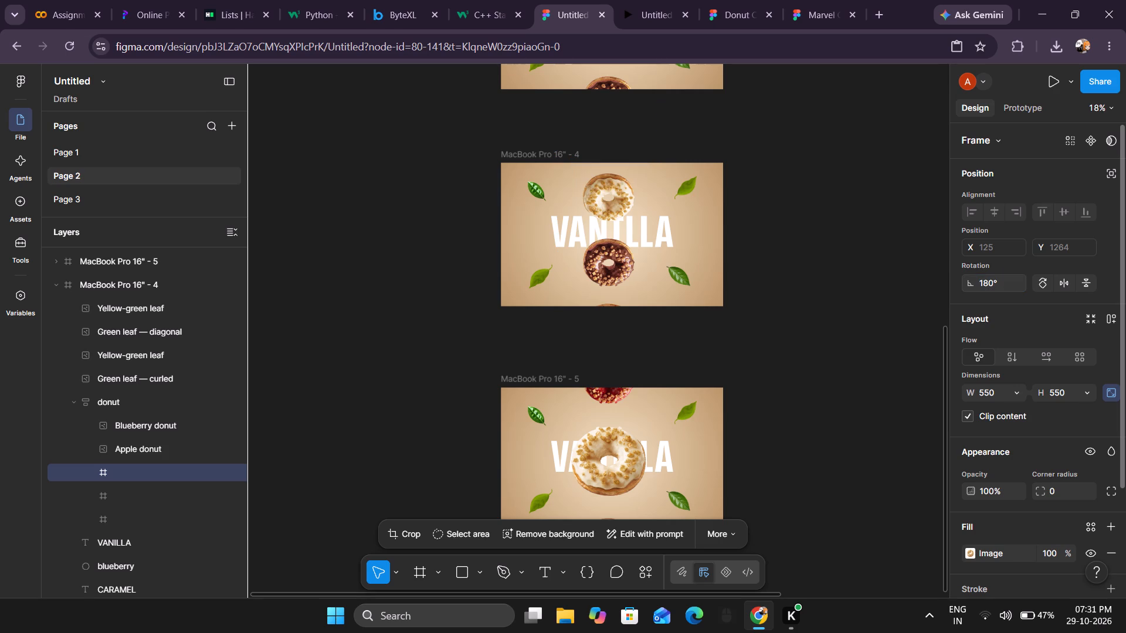
Enlarge the chocolate donut in the fourth frame's stack to 800 × 800.
{"action": "left_click", "coordinate": [656, 280]}
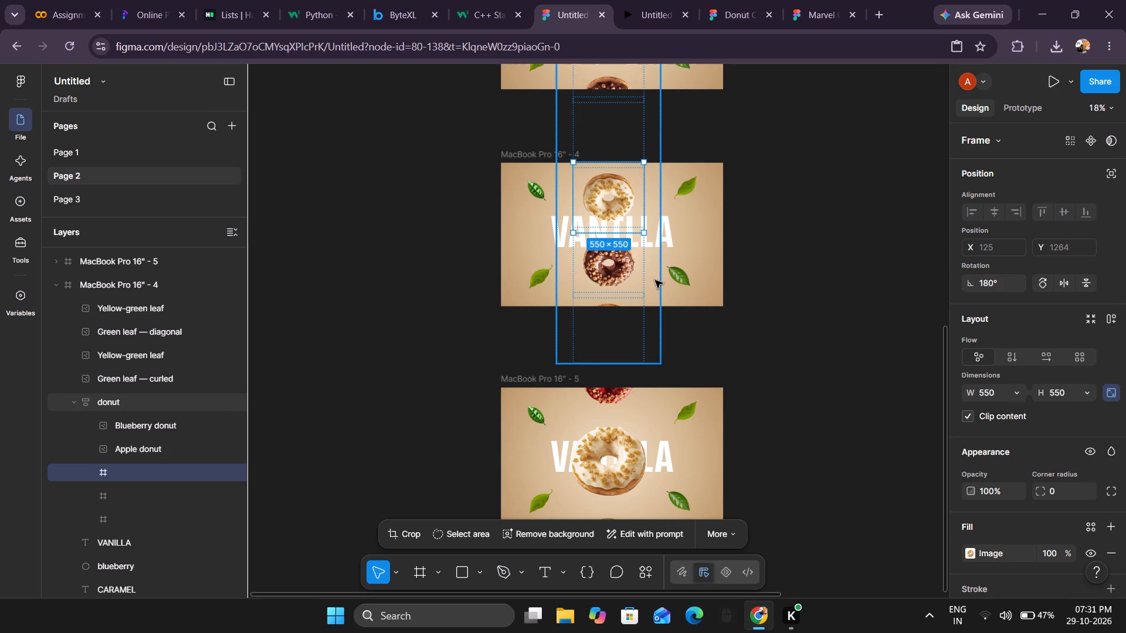
{"action": "double_click", "coordinate": [622, 282]}
{"action": "left_click", "coordinate": [615, 268]}
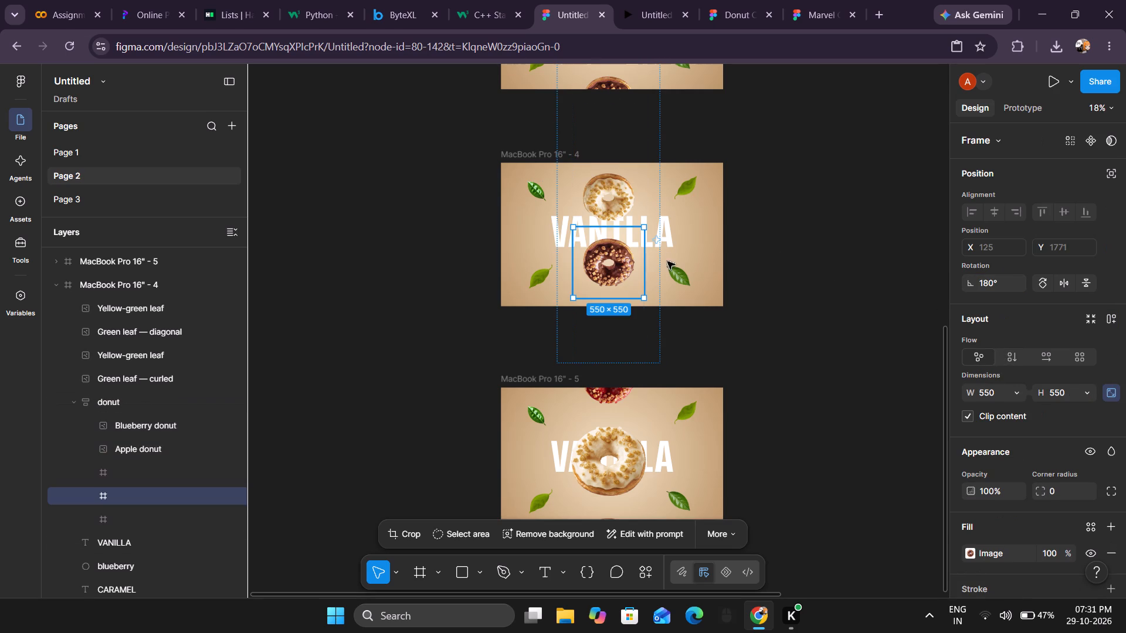
{"action": "double_click", "coordinate": [999, 394]}
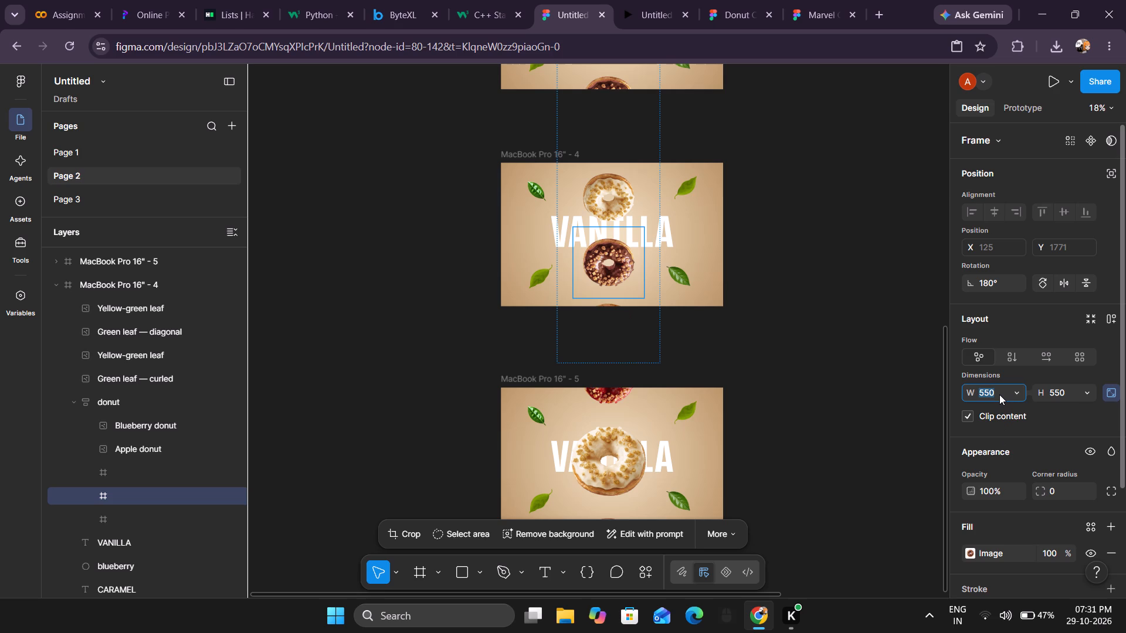
{"action": "type", "text": "800"}
{"action": "key", "text": "Return"}
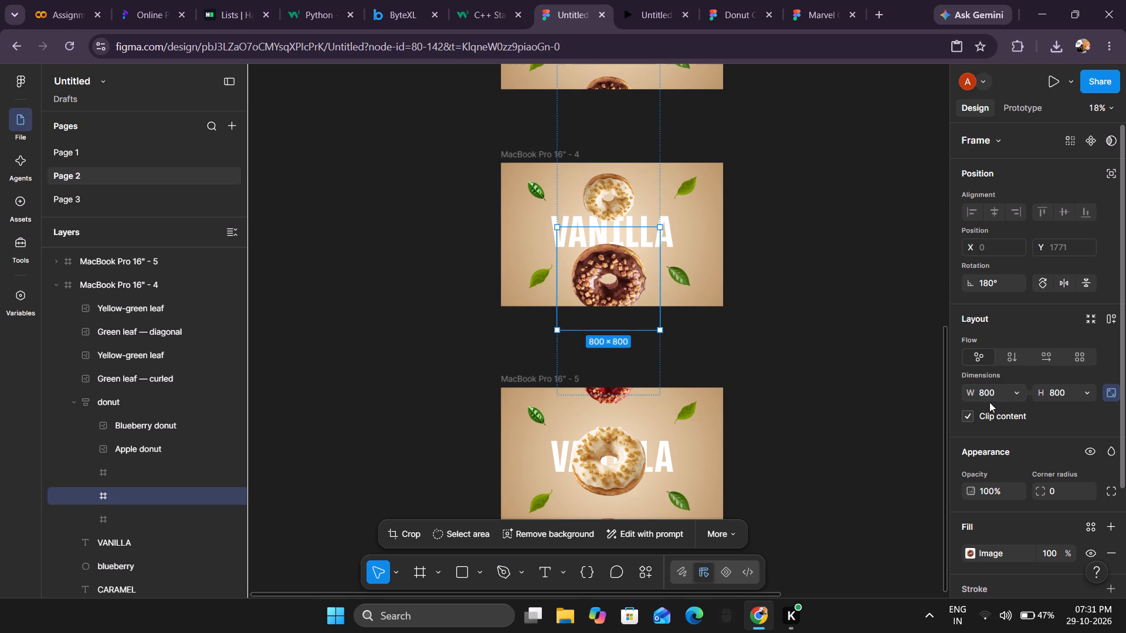
Set the chocolate donut's rotation to 0°.
{"action": "double_click", "coordinate": [1005, 281]}
{"action": "key", "text": "0"}
{"action": "key", "text": "Return"}
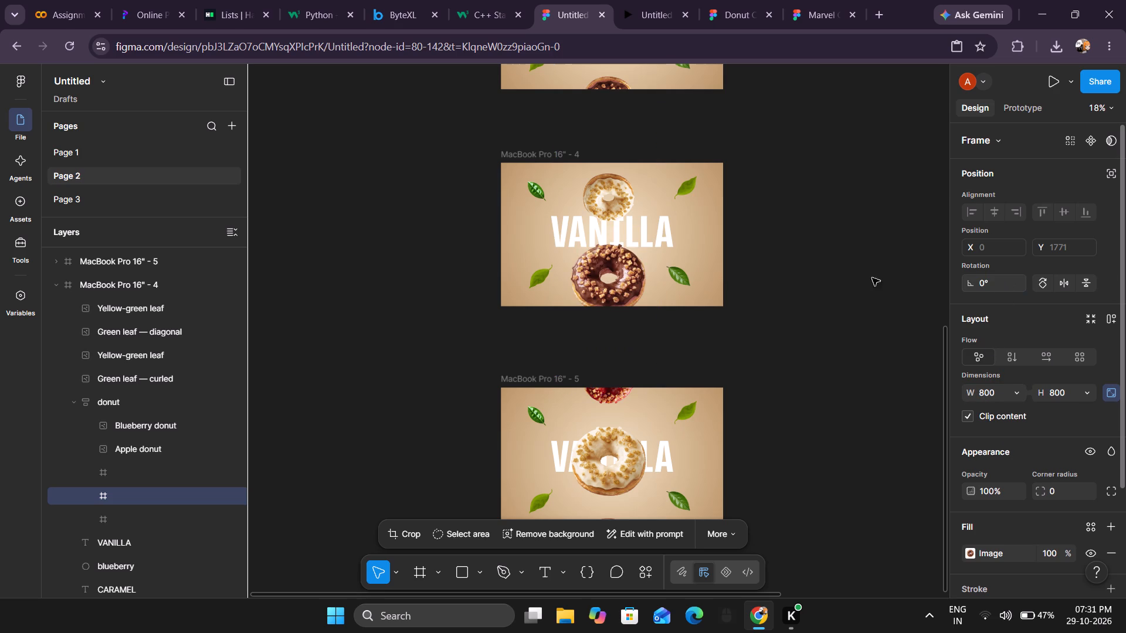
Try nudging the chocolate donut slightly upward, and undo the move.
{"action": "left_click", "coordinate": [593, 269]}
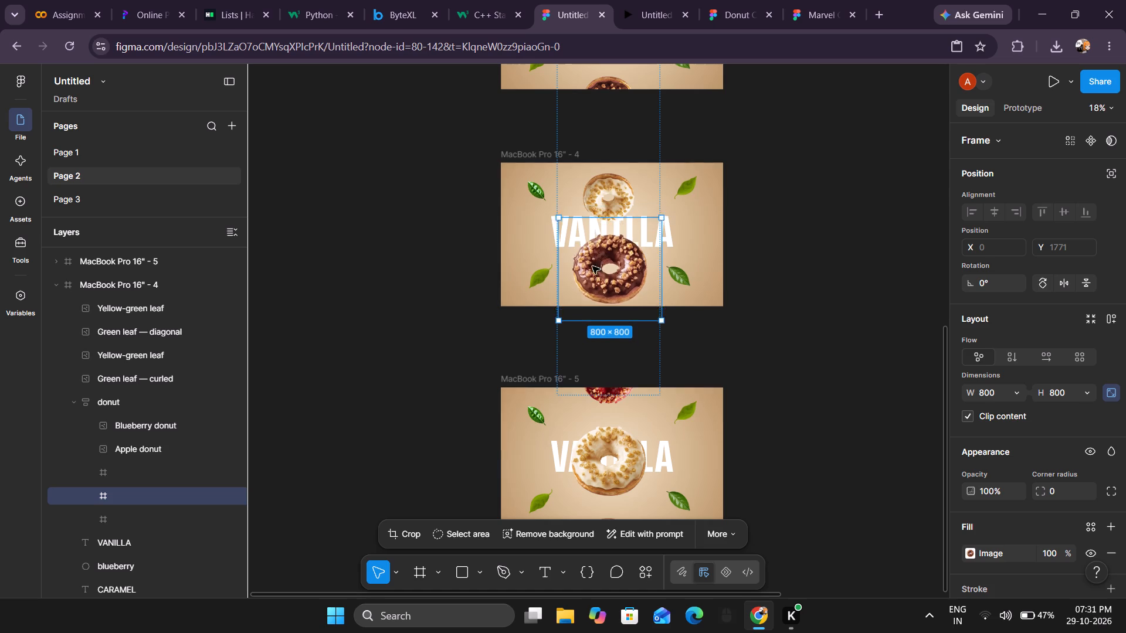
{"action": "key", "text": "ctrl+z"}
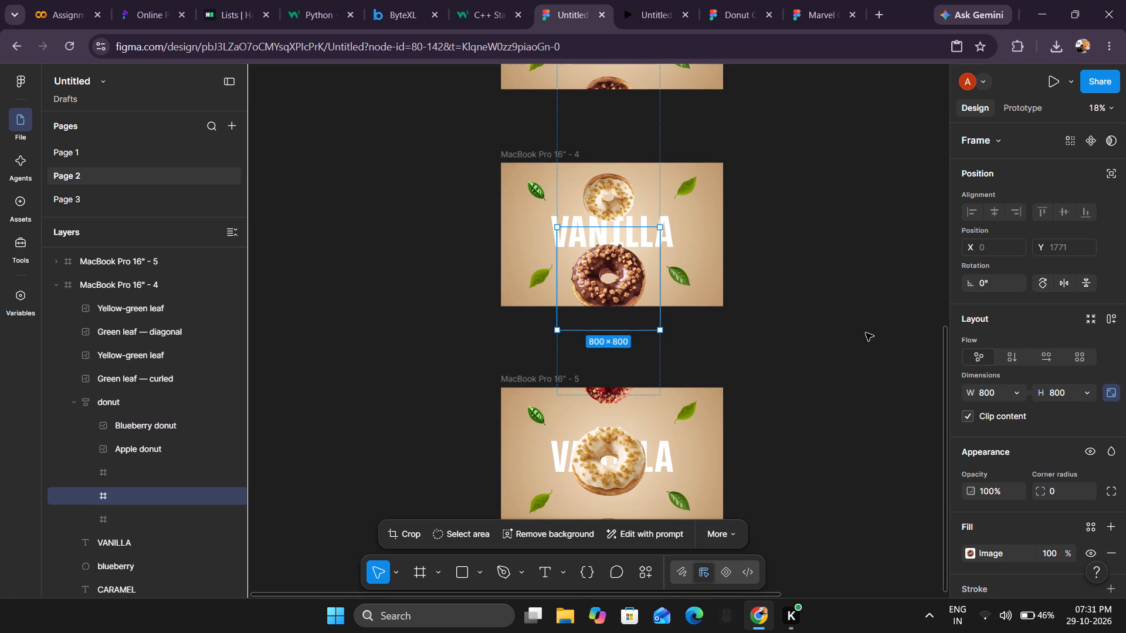
Move the fourth frame's donut stack to about X 451, Y -1600 so the enlarged chocolate donut sits centred over the title.
{"action": "left_click", "coordinate": [873, 322]}
{"action": "left_click", "coordinate": [645, 294]}
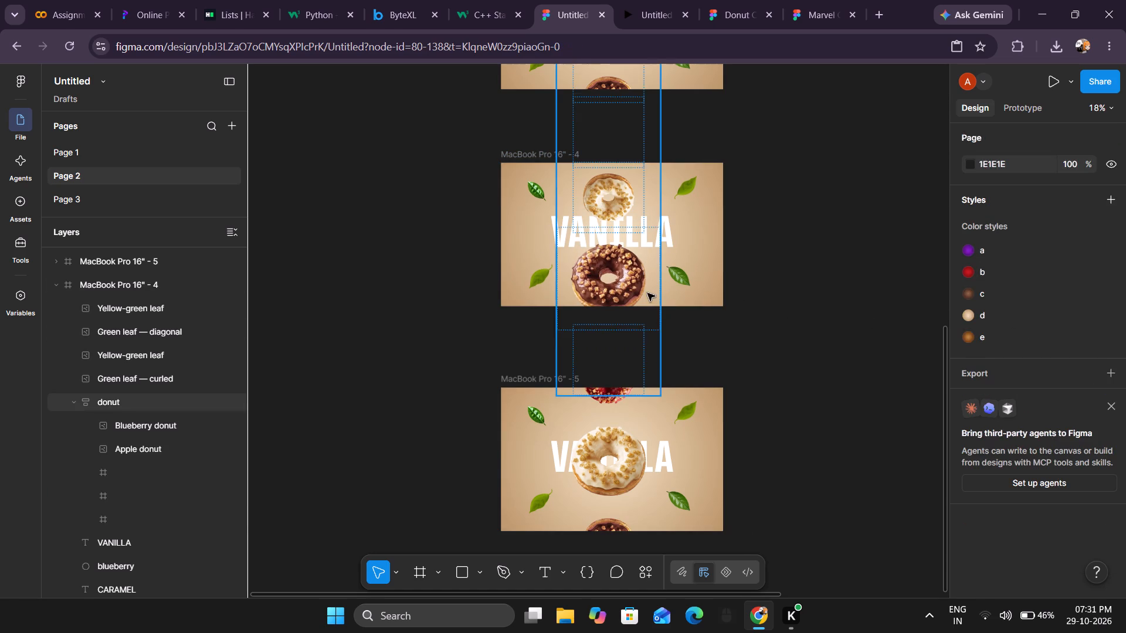
{"action": "left_click_drag", "start_coordinate": [652, 289], "coordinate": [656, 241]}
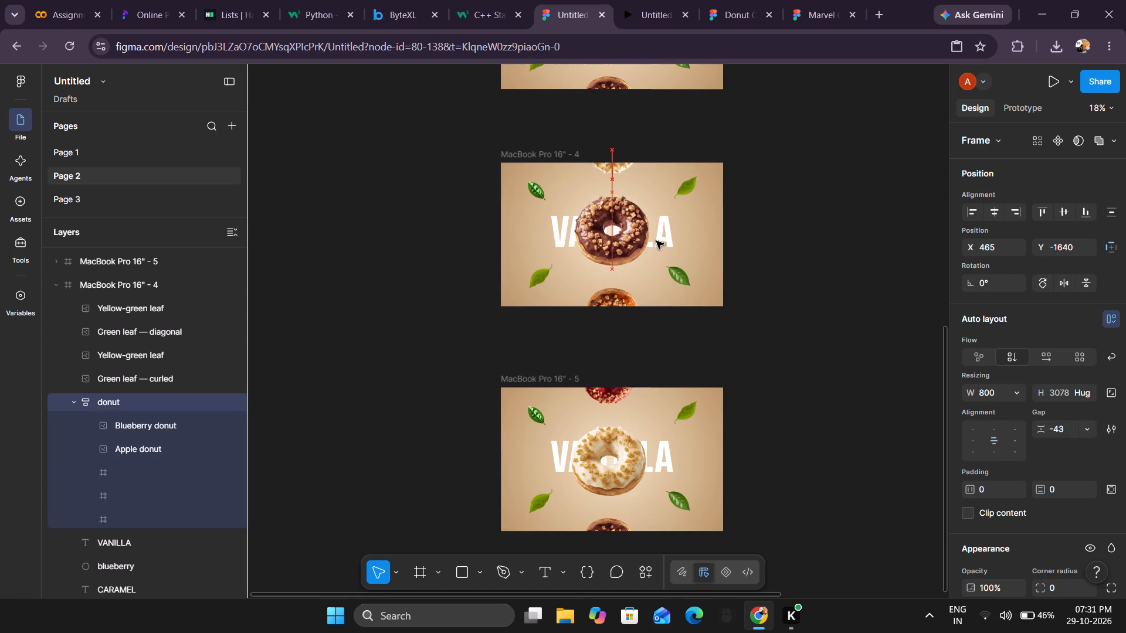
{"action": "left_click_drag", "start_coordinate": [656, 241], "coordinate": [652, 250]}
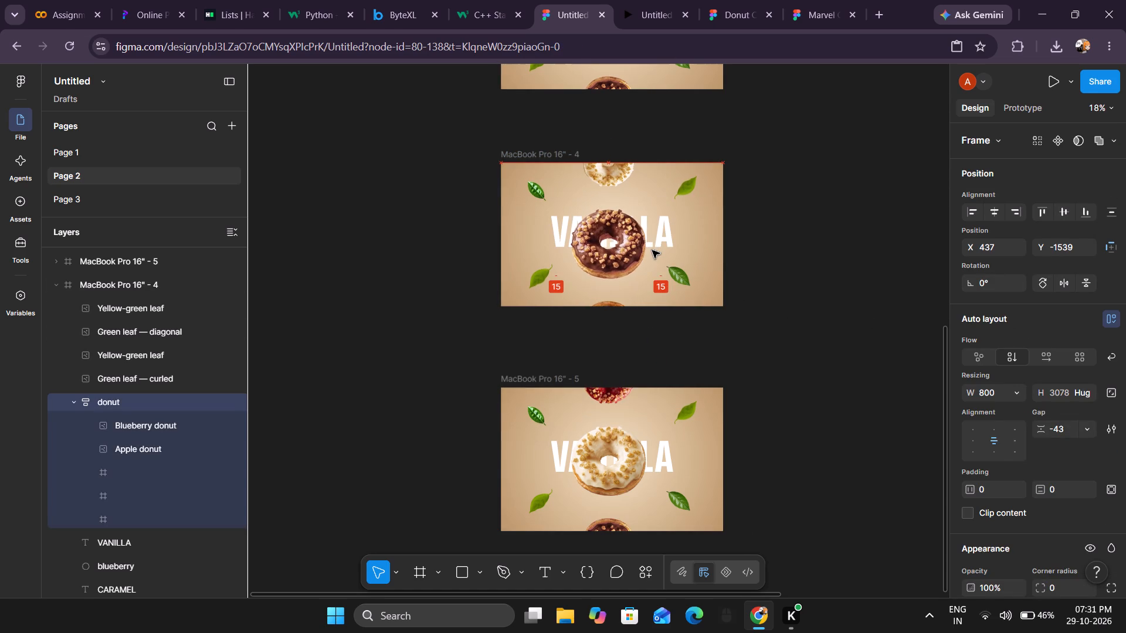
{"action": "left_click_drag", "start_coordinate": [652, 250], "coordinate": [656, 249]}
{"action": "scroll", "coordinate": [807, 213], "scroll_direction": "up", "scroll_amount": 3}
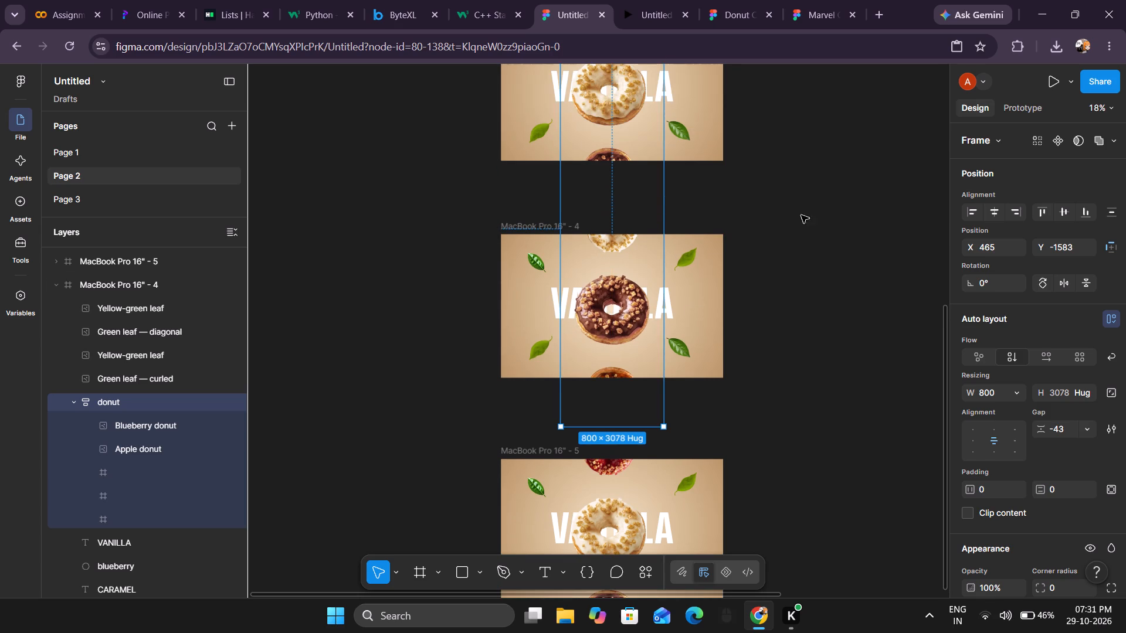
{"action": "left_click", "coordinate": [650, 313]}
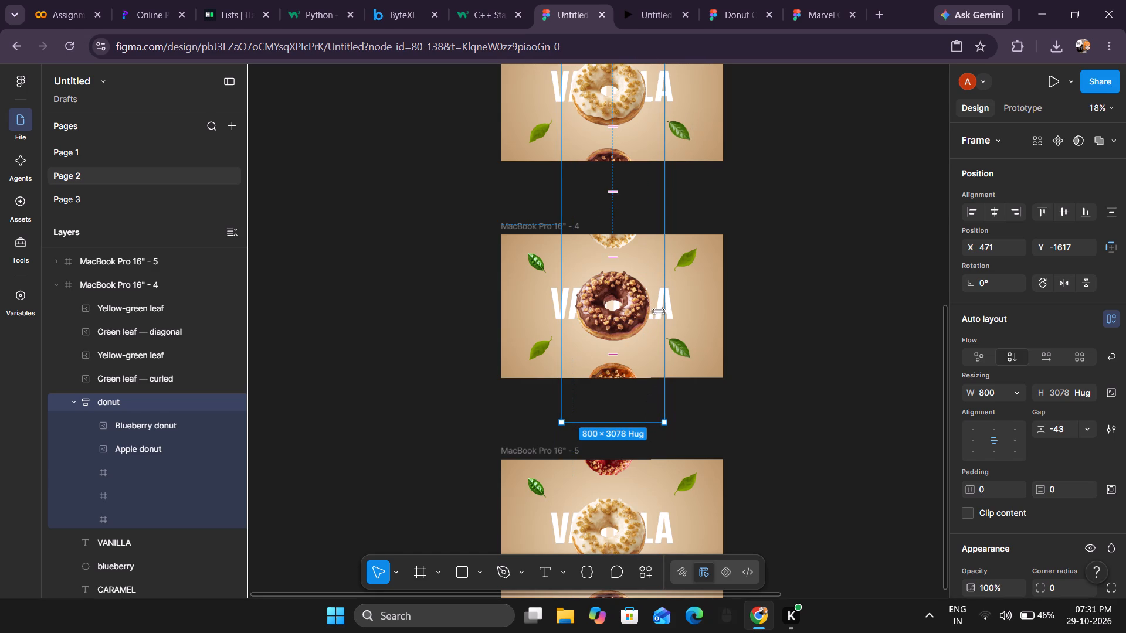
{"action": "left_click", "coordinate": [656, 327]}
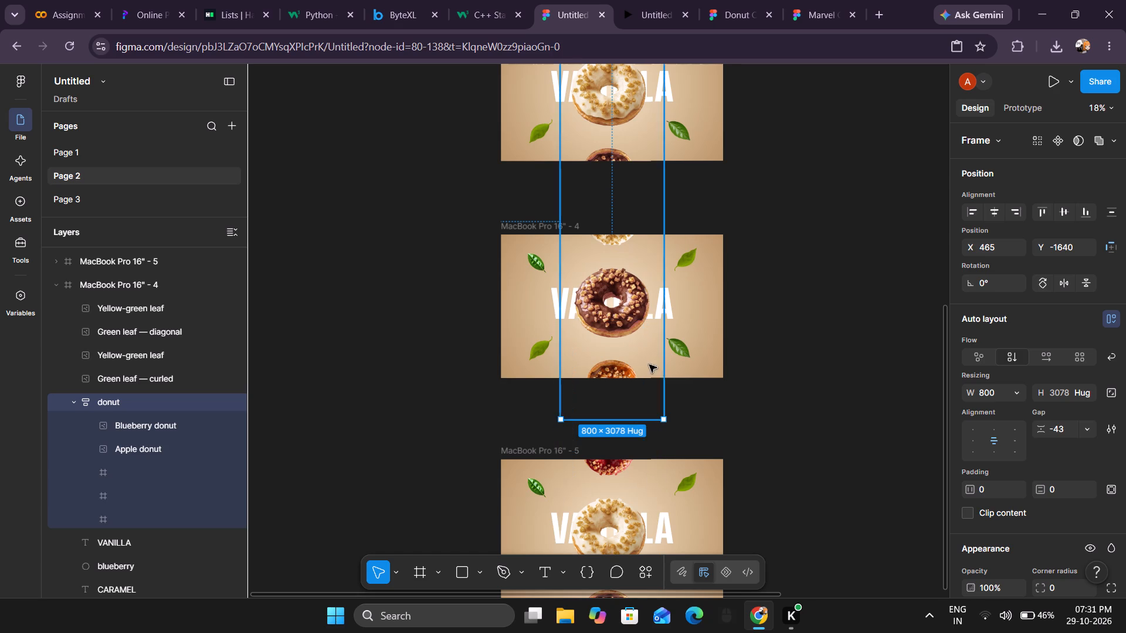
{"action": "left_click", "coordinate": [656, 336]}
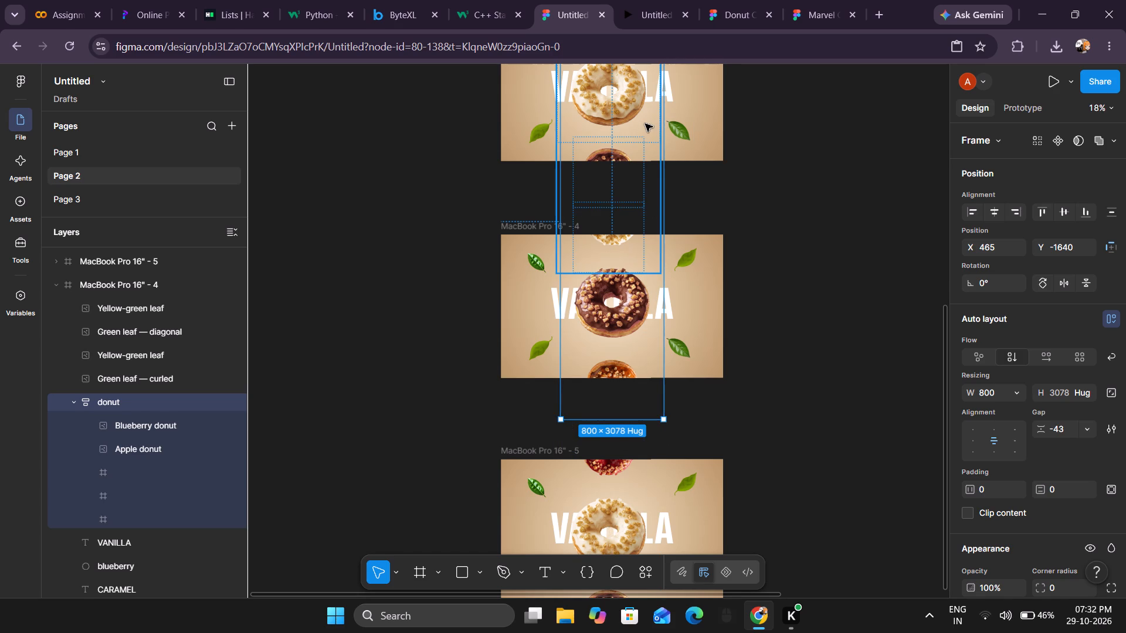
{"action": "left_click", "coordinate": [648, 307]}
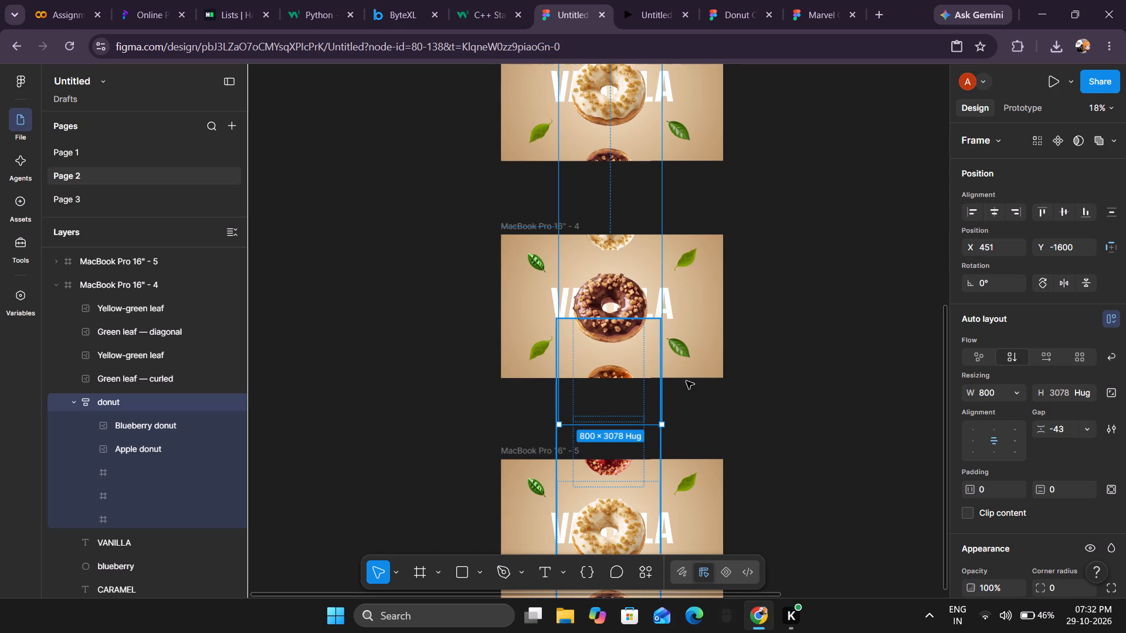
Nudge the fourth frame's donut stack slightly up to about X 450, Y -1609.
{"action": "left_click_drag", "start_coordinate": [472, 290], "coordinate": [472, 283]}
{"action": "left_click", "coordinate": [520, 305]}
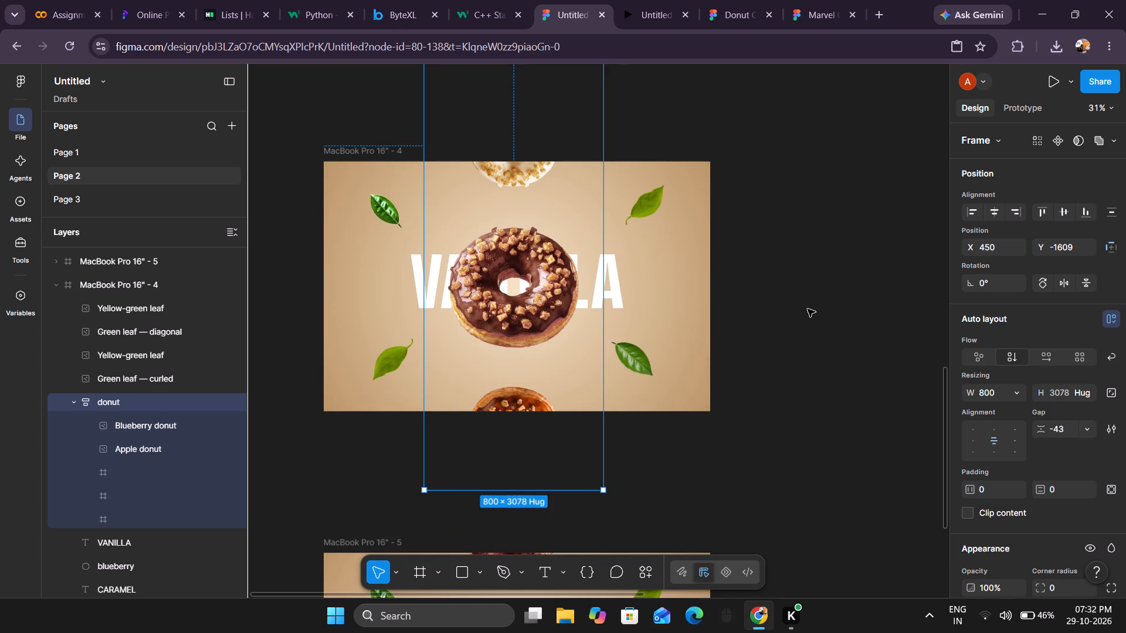
{"action": "scroll", "coordinate": [807, 309], "scroll_direction": "down", "scroll_amount": 5}
{"action": "scroll", "coordinate": [804, 307], "scroll_direction": "up", "scroll_amount": 7}
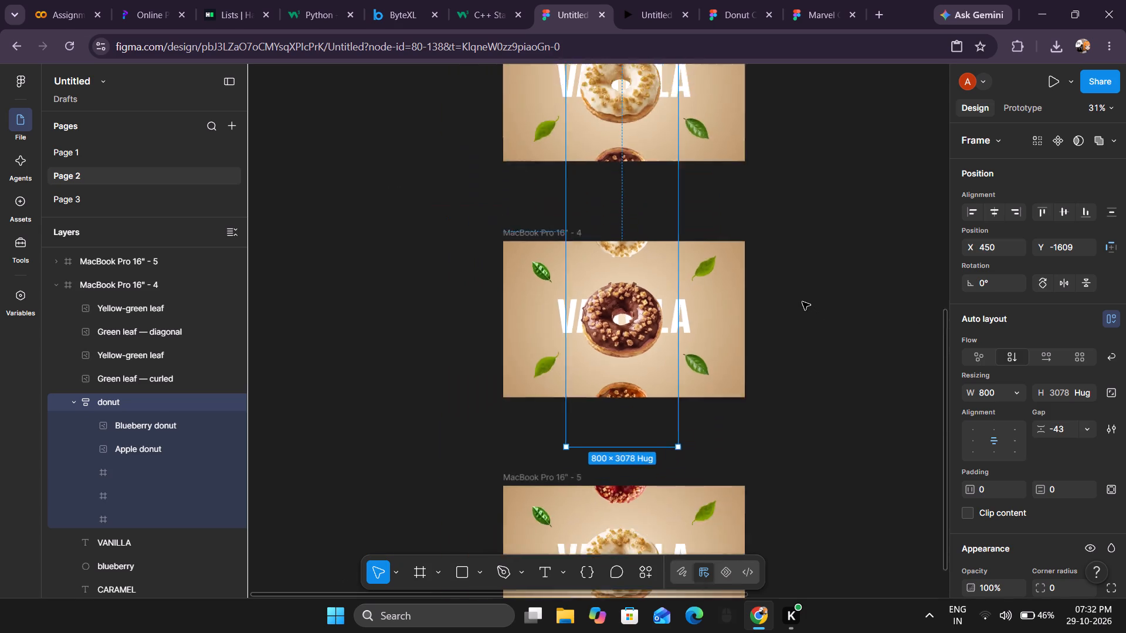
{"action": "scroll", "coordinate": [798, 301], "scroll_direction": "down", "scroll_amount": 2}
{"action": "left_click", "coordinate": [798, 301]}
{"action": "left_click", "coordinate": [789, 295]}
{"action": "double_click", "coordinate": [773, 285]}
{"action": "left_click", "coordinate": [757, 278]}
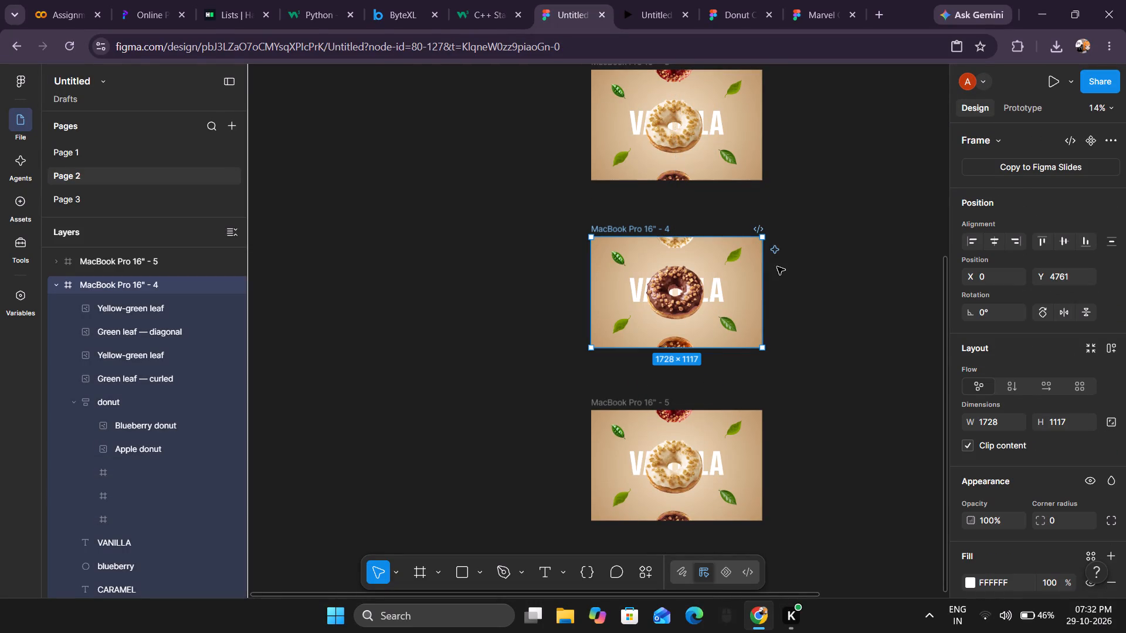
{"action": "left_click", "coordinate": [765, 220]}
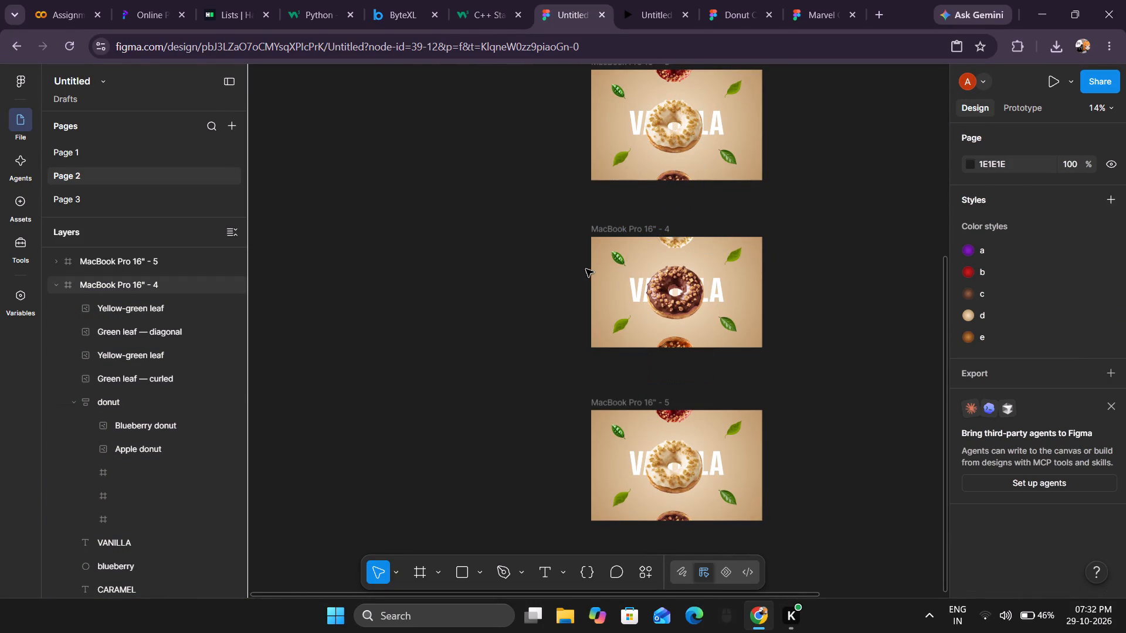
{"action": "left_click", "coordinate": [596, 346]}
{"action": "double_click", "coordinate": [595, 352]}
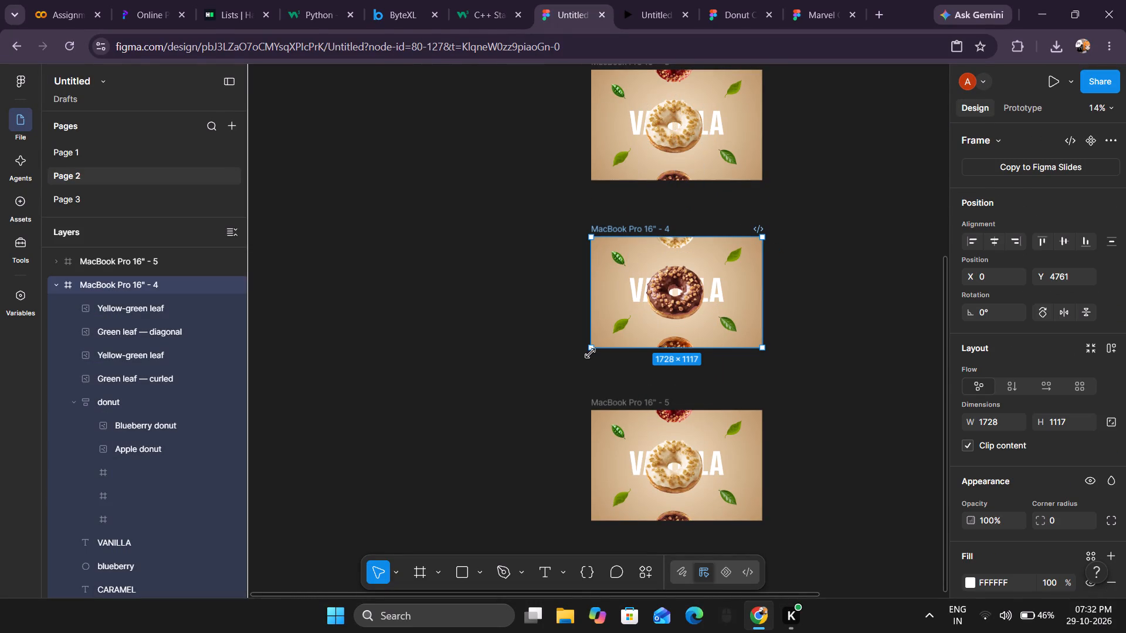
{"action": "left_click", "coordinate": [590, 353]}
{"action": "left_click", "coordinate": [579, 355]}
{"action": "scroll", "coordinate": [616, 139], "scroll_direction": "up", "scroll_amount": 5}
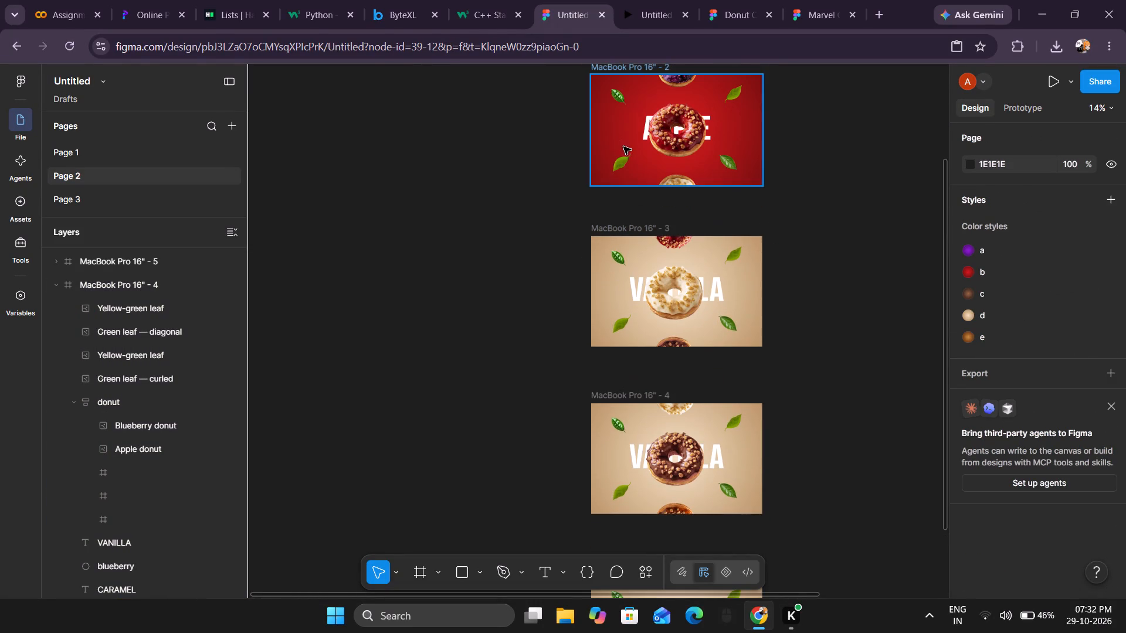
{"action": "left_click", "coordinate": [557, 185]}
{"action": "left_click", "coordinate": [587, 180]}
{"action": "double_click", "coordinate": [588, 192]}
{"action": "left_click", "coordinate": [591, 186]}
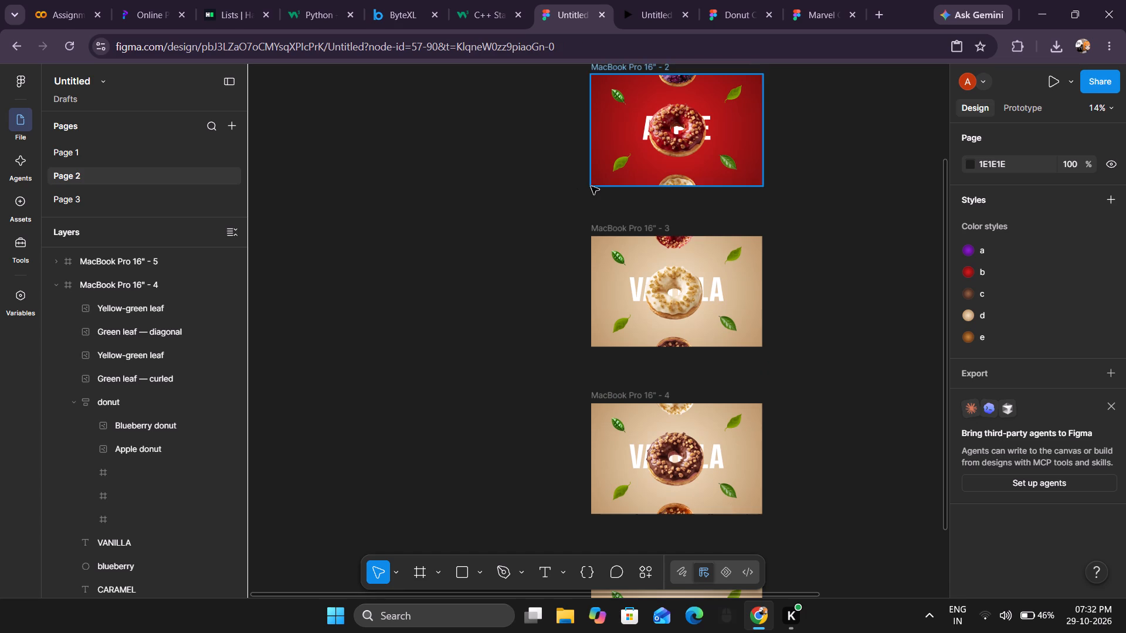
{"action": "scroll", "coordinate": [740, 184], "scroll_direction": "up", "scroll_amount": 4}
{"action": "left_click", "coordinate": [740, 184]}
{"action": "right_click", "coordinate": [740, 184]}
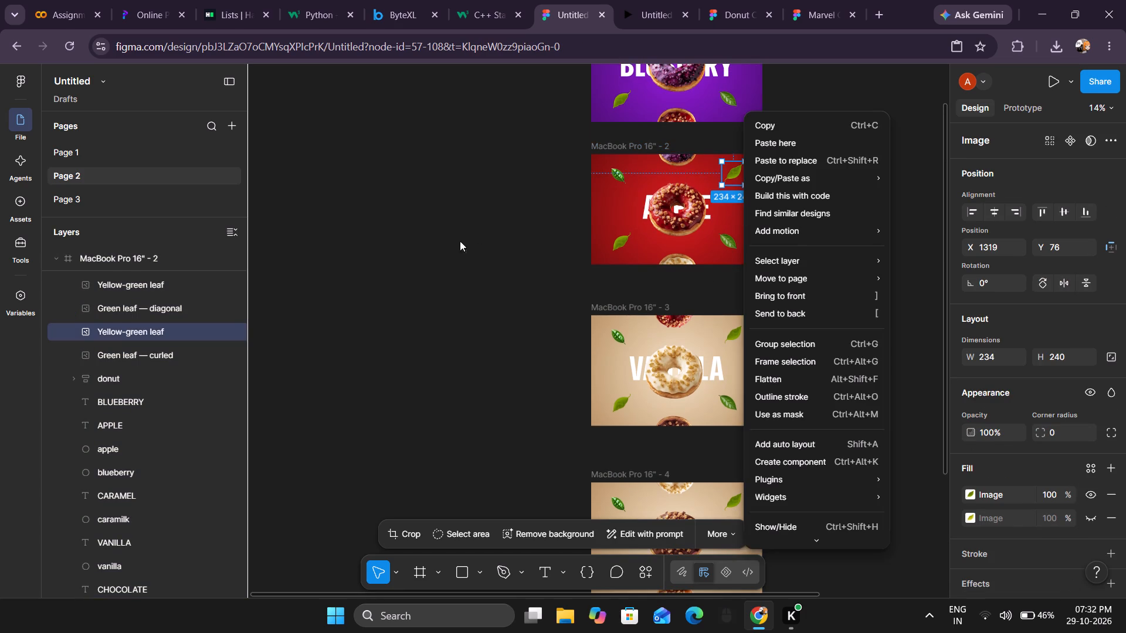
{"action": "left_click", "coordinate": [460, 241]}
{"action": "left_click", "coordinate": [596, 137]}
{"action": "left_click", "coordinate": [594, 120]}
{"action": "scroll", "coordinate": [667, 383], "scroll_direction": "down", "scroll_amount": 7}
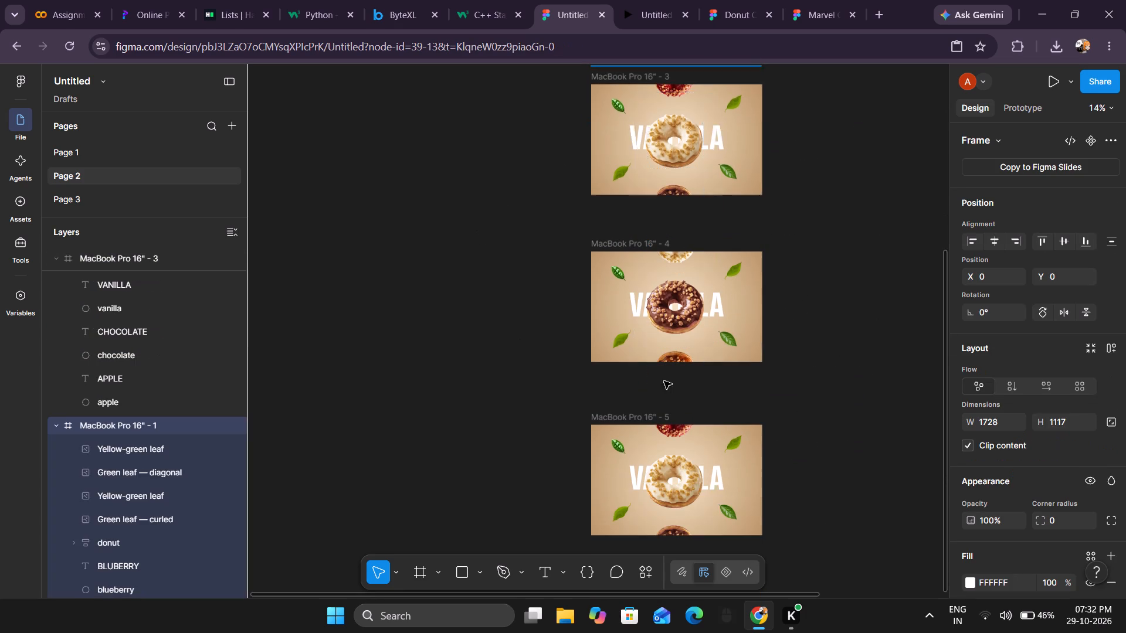
Change the fill of the fourth frame's blueberry background ellipse to colour style c.
{"action": "scroll", "coordinate": [664, 381], "scroll_direction": "down", "scroll_amount": 1}
{"action": "left_click", "coordinate": [871, 302]}
{"action": "left_click", "coordinate": [759, 277]}
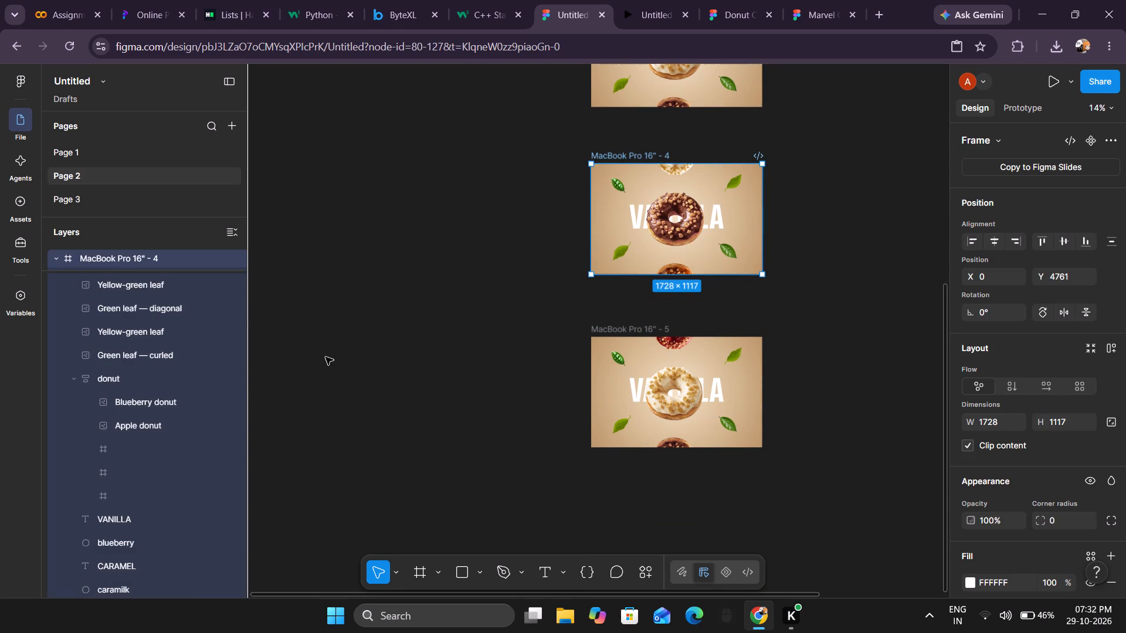
{"action": "scroll", "coordinate": [219, 393], "scroll_direction": "up", "scroll_amount": 3}
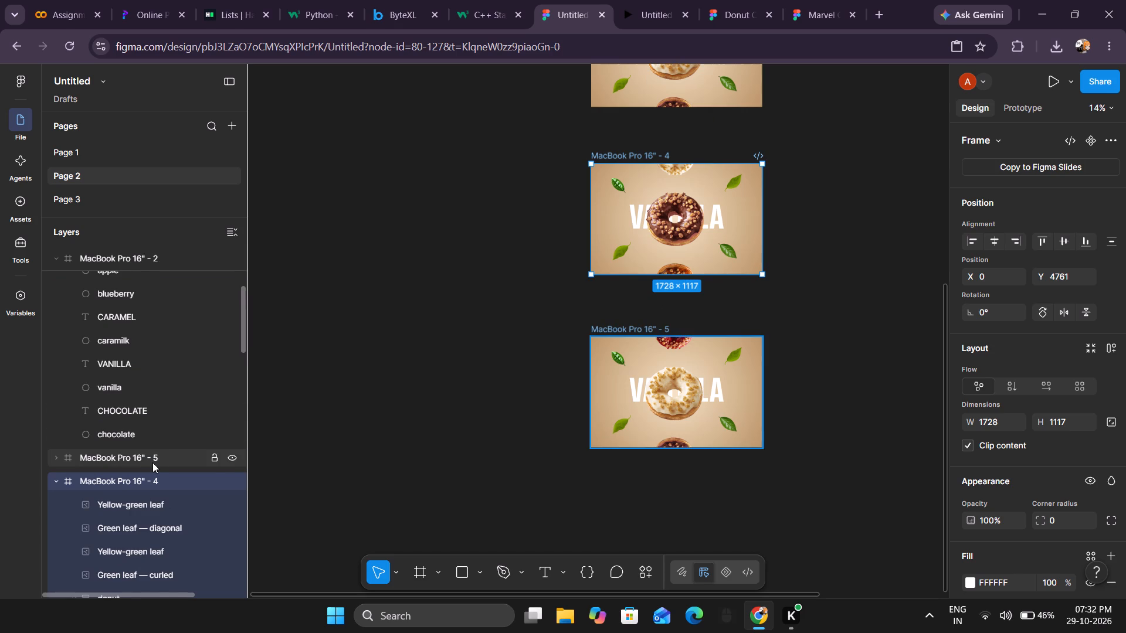
{"action": "scroll", "coordinate": [173, 454], "scroll_direction": "down", "scroll_amount": 4}
{"action": "scroll", "coordinate": [164, 358], "scroll_direction": "up", "scroll_amount": 2}
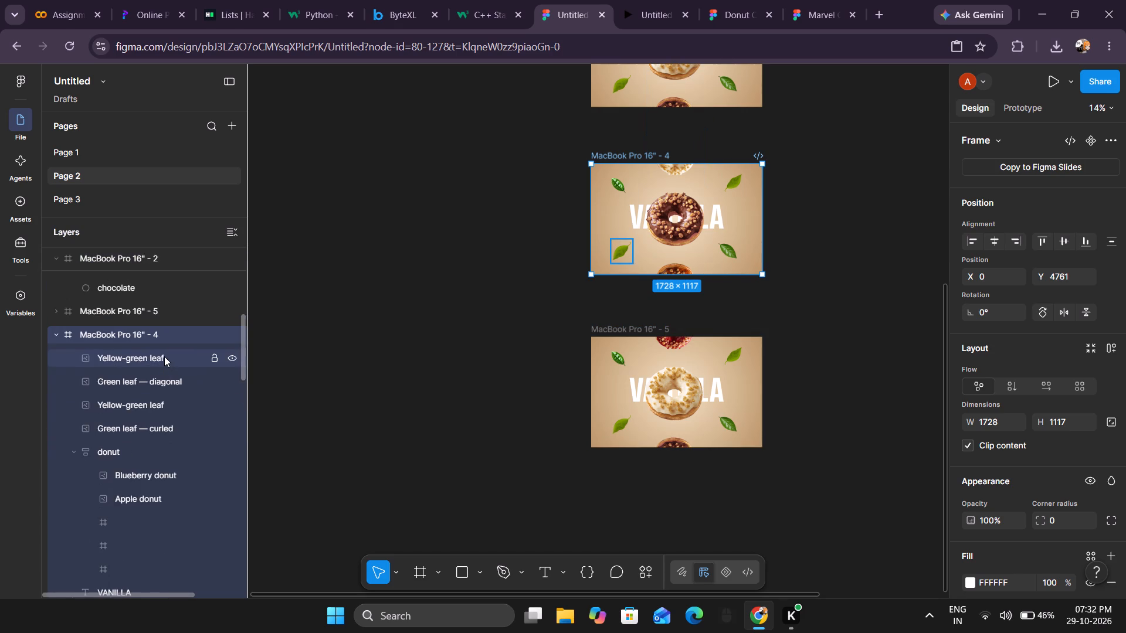
{"action": "scroll", "coordinate": [175, 444], "scroll_direction": "down", "scroll_amount": 3}
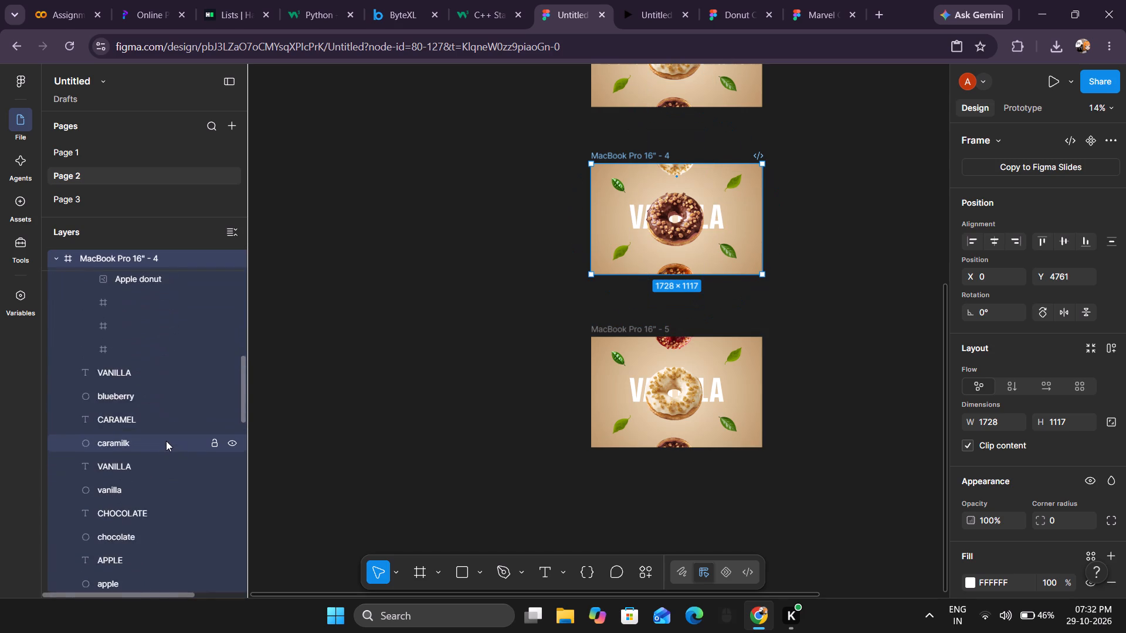
{"action": "scroll", "coordinate": [166, 441], "scroll_direction": "down", "scroll_amount": 3}
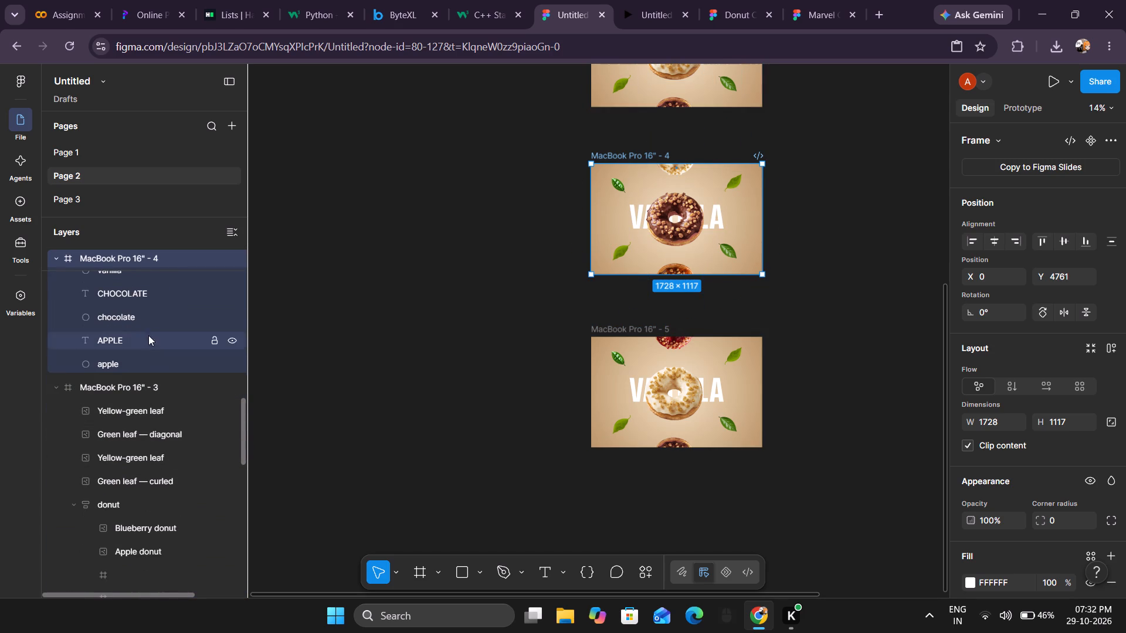
{"action": "scroll", "coordinate": [169, 421], "scroll_direction": "up", "scroll_amount": 4}
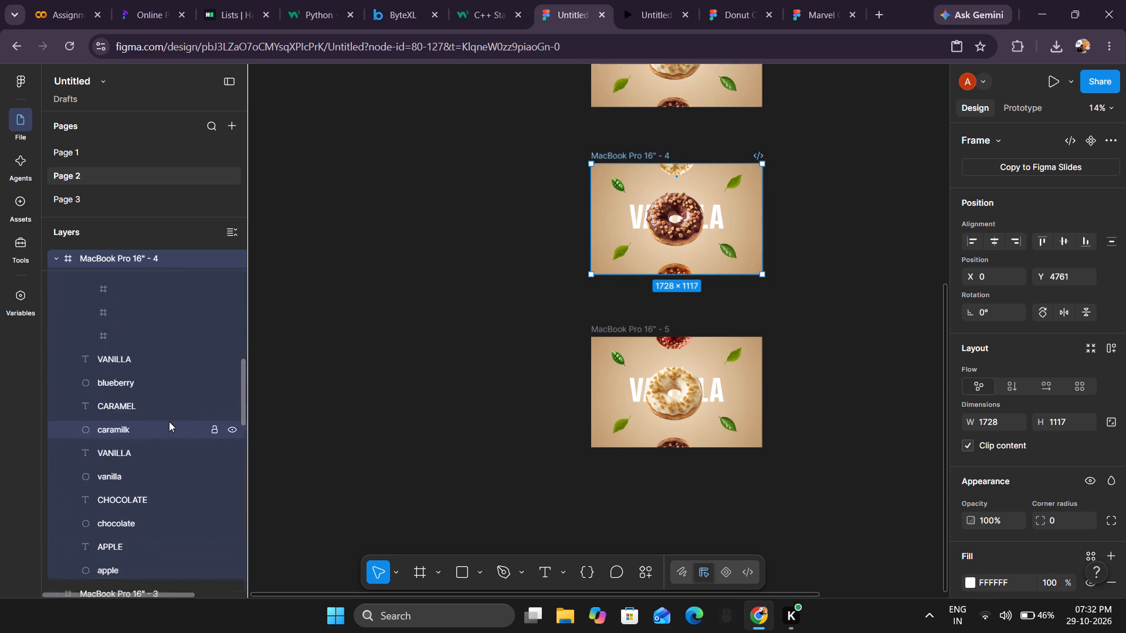
{"action": "scroll", "coordinate": [169, 421], "scroll_direction": "down", "scroll_amount": 1}
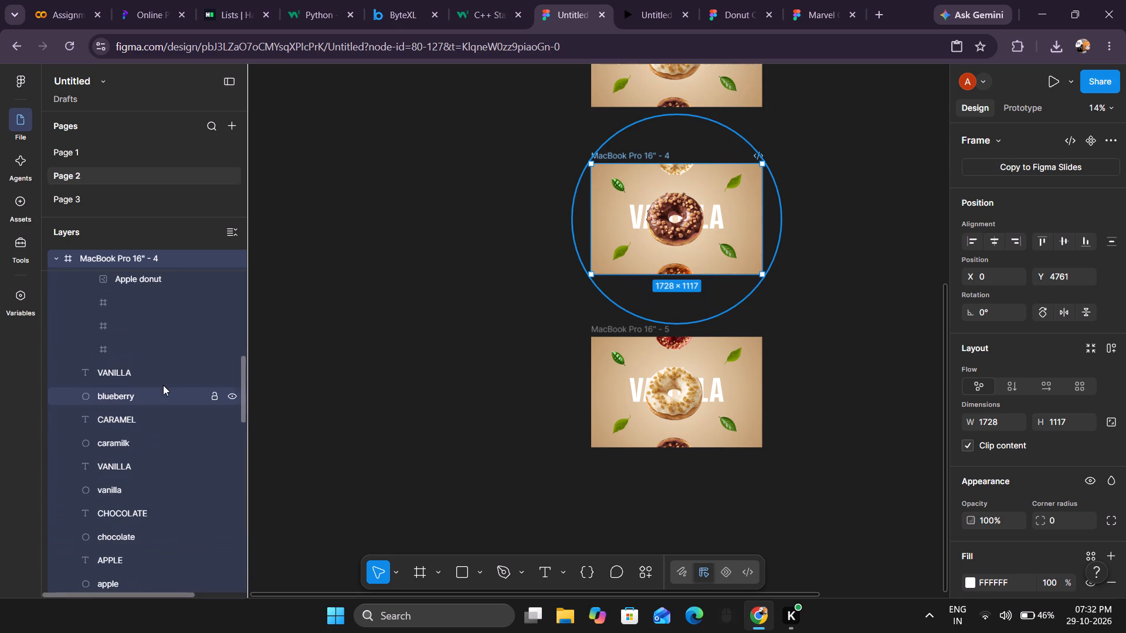
{"action": "left_click", "coordinate": [156, 396]}
{"action": "scroll", "coordinate": [848, 292], "scroll_direction": "up", "scroll_amount": 2}
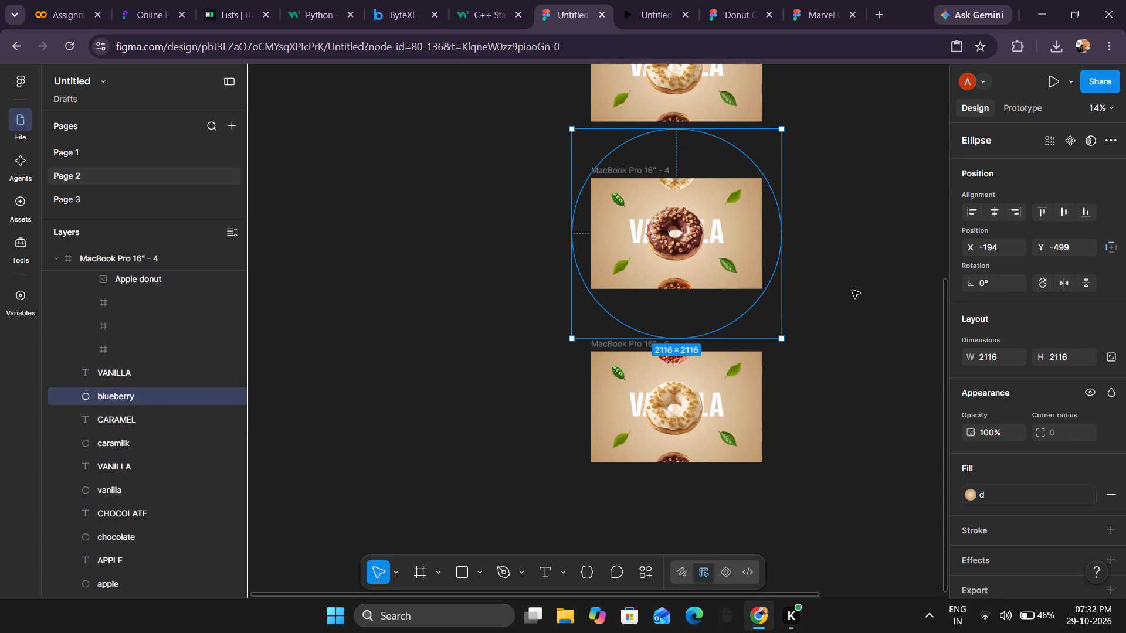
{"action": "scroll", "coordinate": [852, 290], "scroll_direction": "up", "scroll_amount": 2}
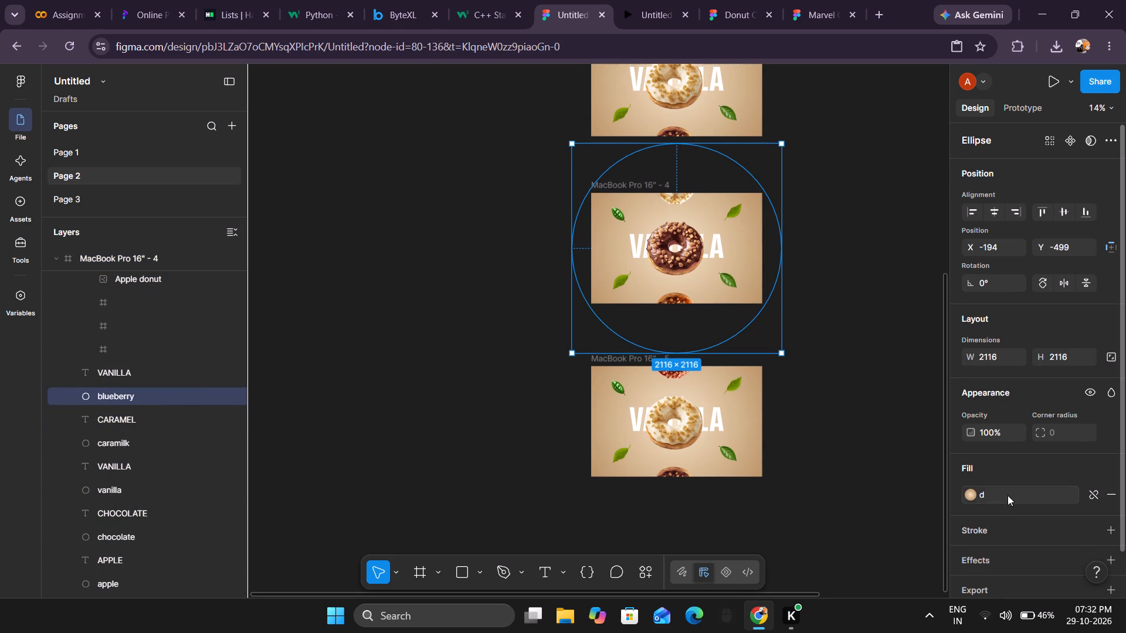
{"action": "left_click", "coordinate": [1009, 493]}
{"action": "left_click", "coordinate": [848, 525]}
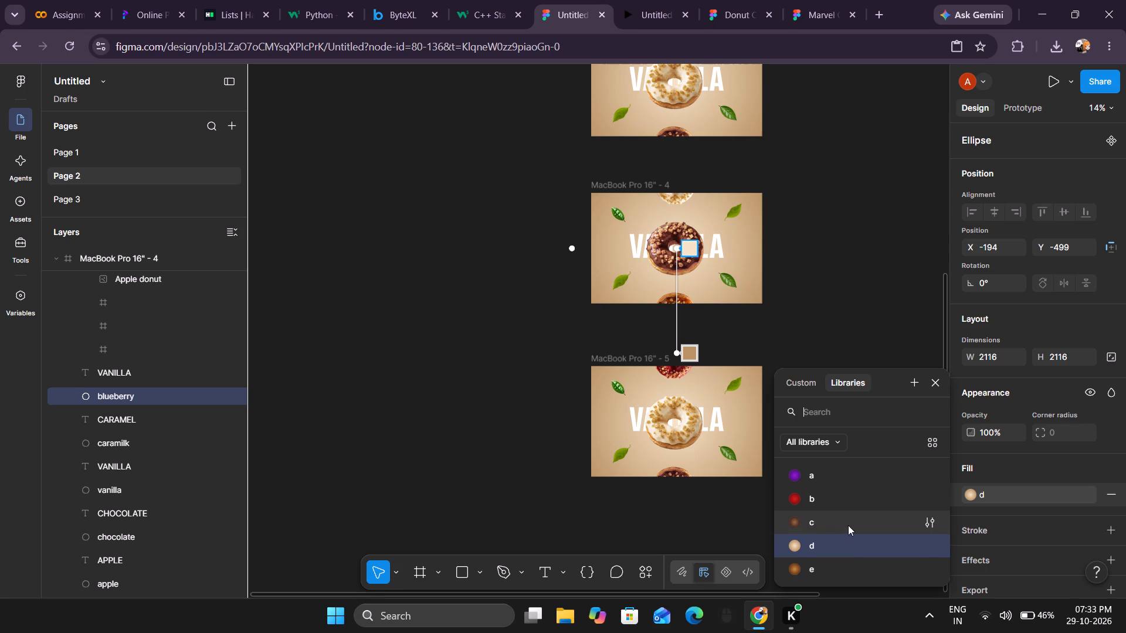
{"action": "left_click", "coordinate": [843, 304]}
{"action": "left_click", "coordinate": [830, 394]}
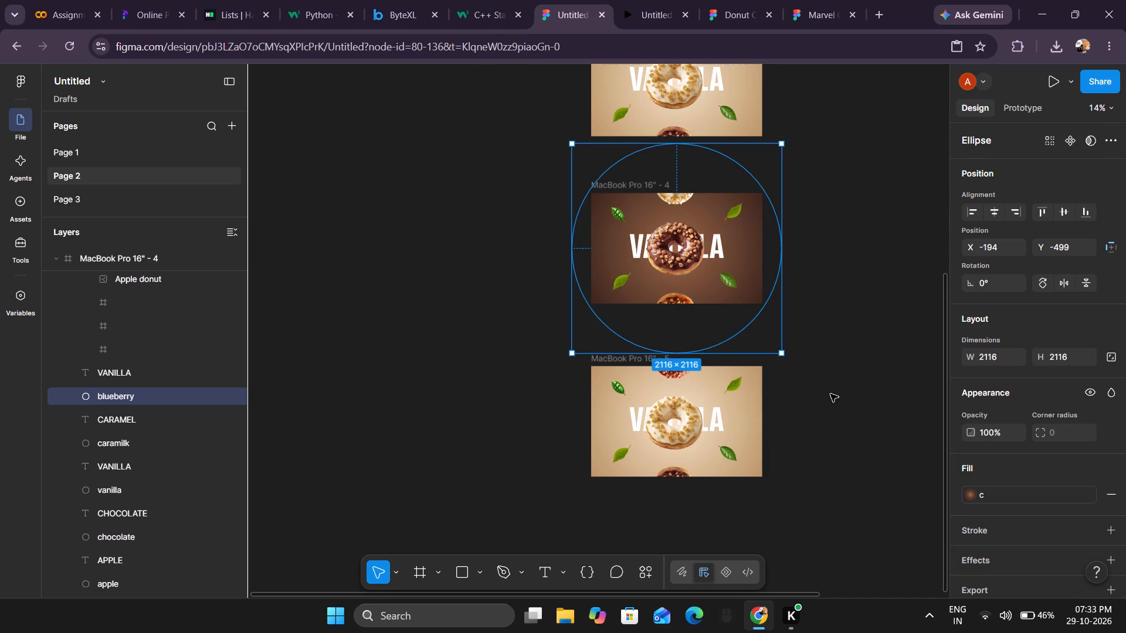
Replace the VANILLA title behind the donut in the fourth frame with CHOCOLATE.
{"action": "double_click", "coordinate": [720, 254]}
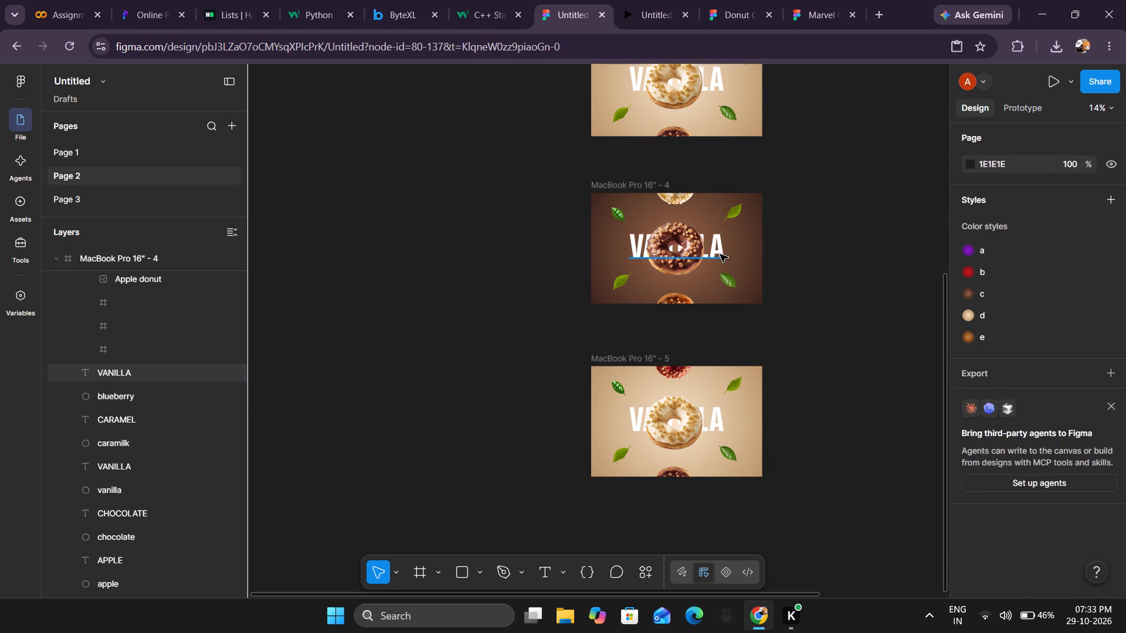
{"action": "key", "text": "BackSpace"}
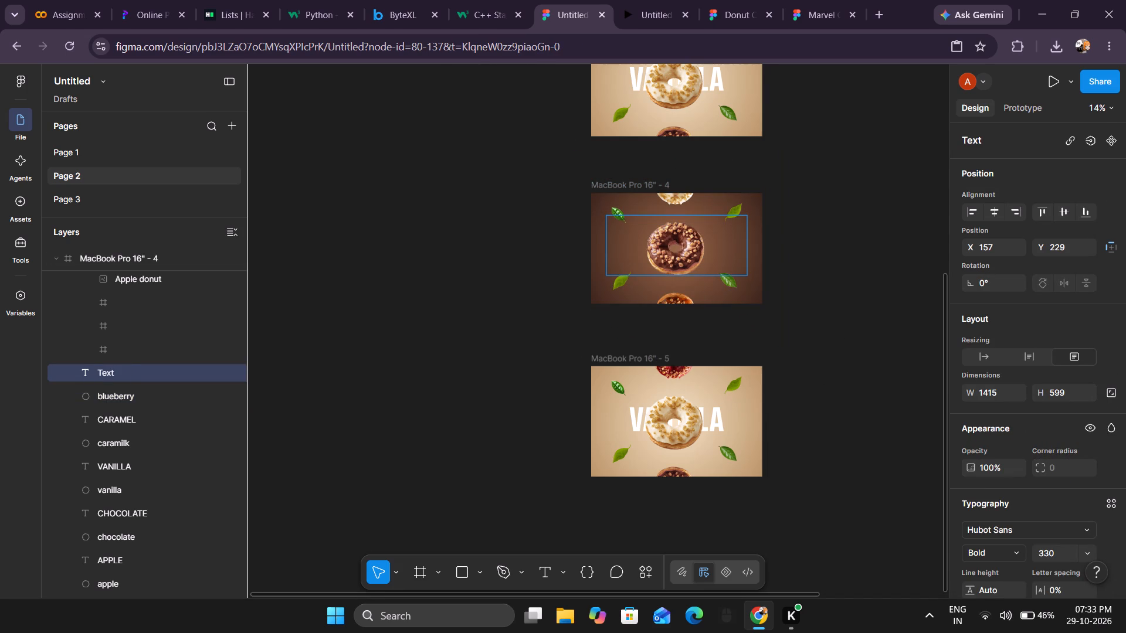
{"action": "type", "text": "CHOC"}
{"action": "type", "text": "OLATE"}
{"action": "key", "text": "Return"}
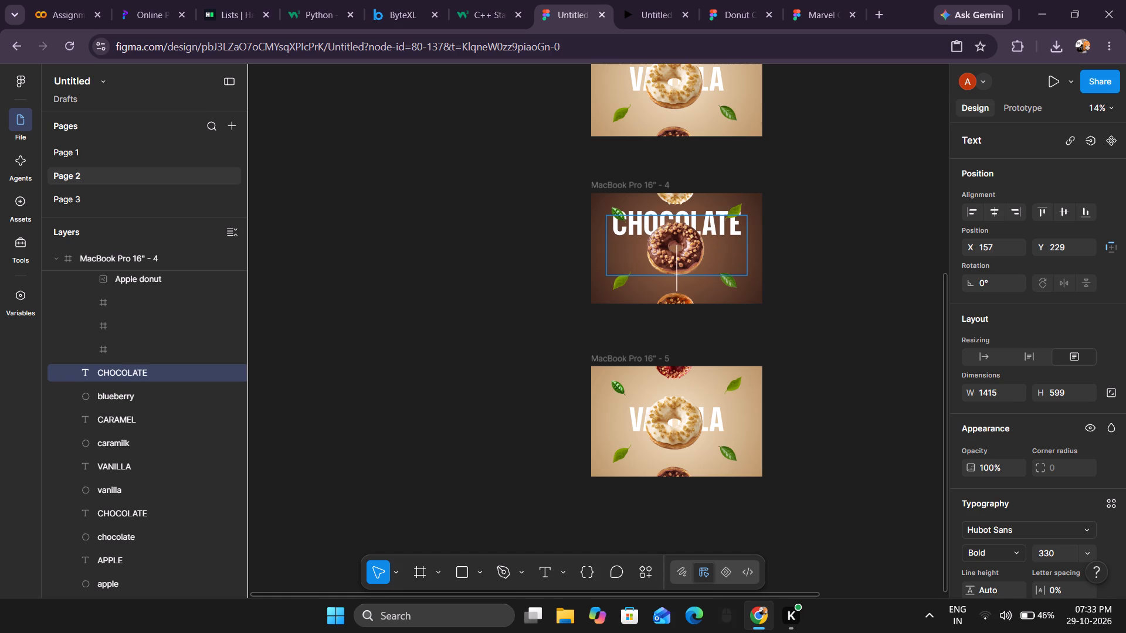
{"action": "key", "text": "BackSpace"}
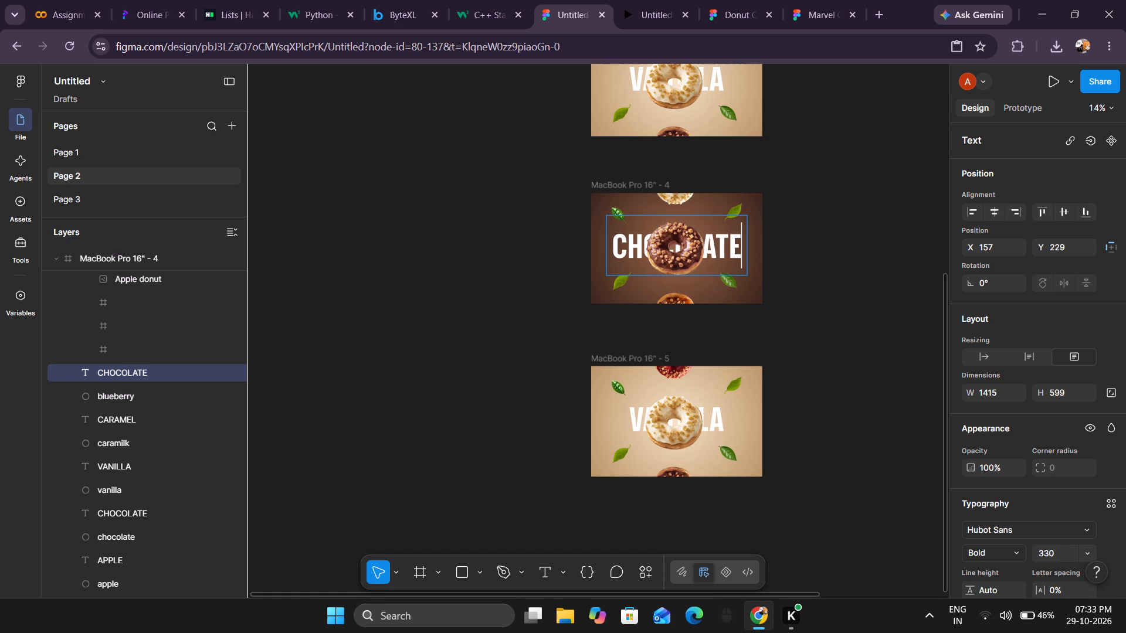
{"action": "left_click", "coordinate": [847, 301]}
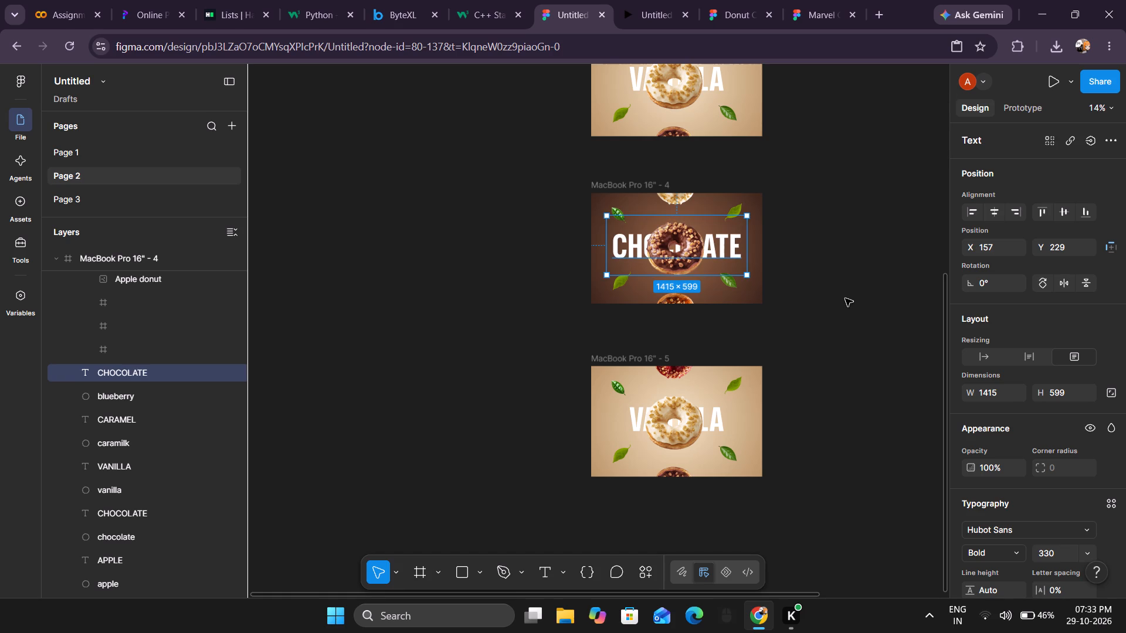
{"action": "left_click", "coordinate": [845, 298]}
Reduce the vanilla donut in the fifth frame's stack from its enlarged size to 550 × 550.
{"action": "scroll", "coordinate": [849, 293], "scroll_direction": "up", "scroll_amount": 4}
{"action": "scroll", "coordinate": [849, 293], "scroll_direction": "down", "scroll_amount": 4}
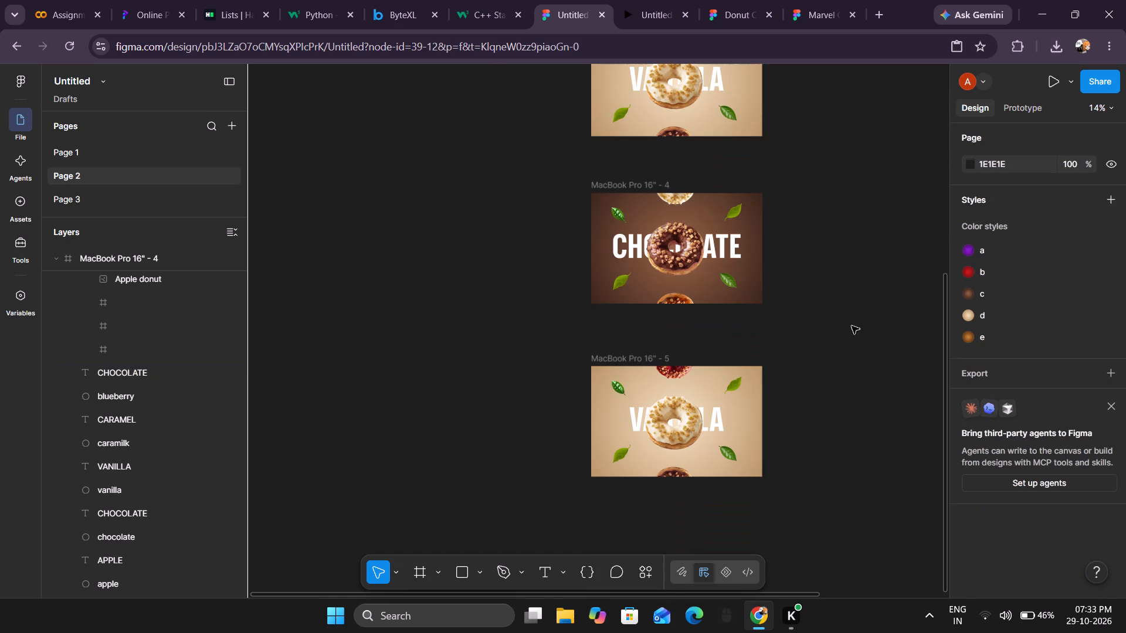
{"action": "scroll", "coordinate": [847, 344], "scroll_direction": "down", "scroll_amount": 4}
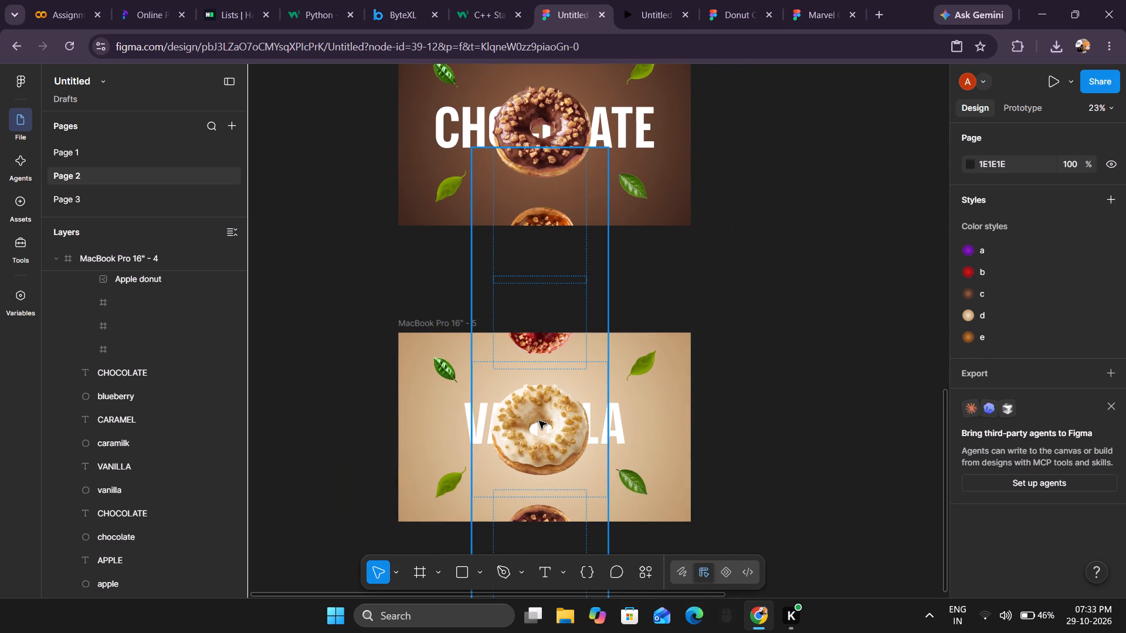
{"action": "left_click", "coordinate": [539, 421]}
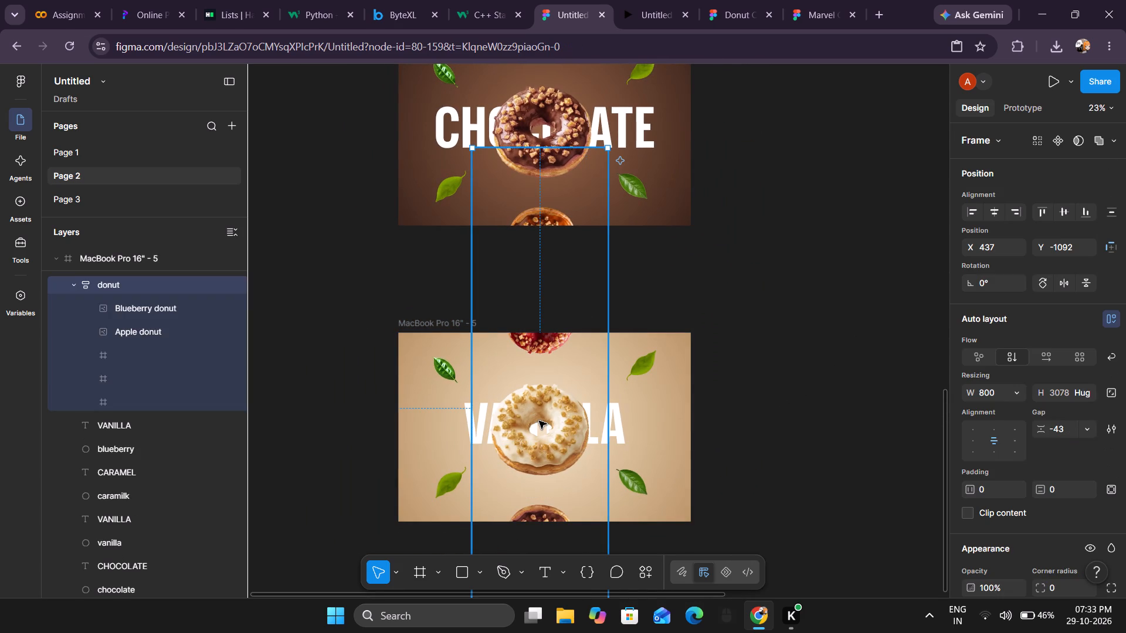
{"action": "double_click", "coordinate": [564, 428]}
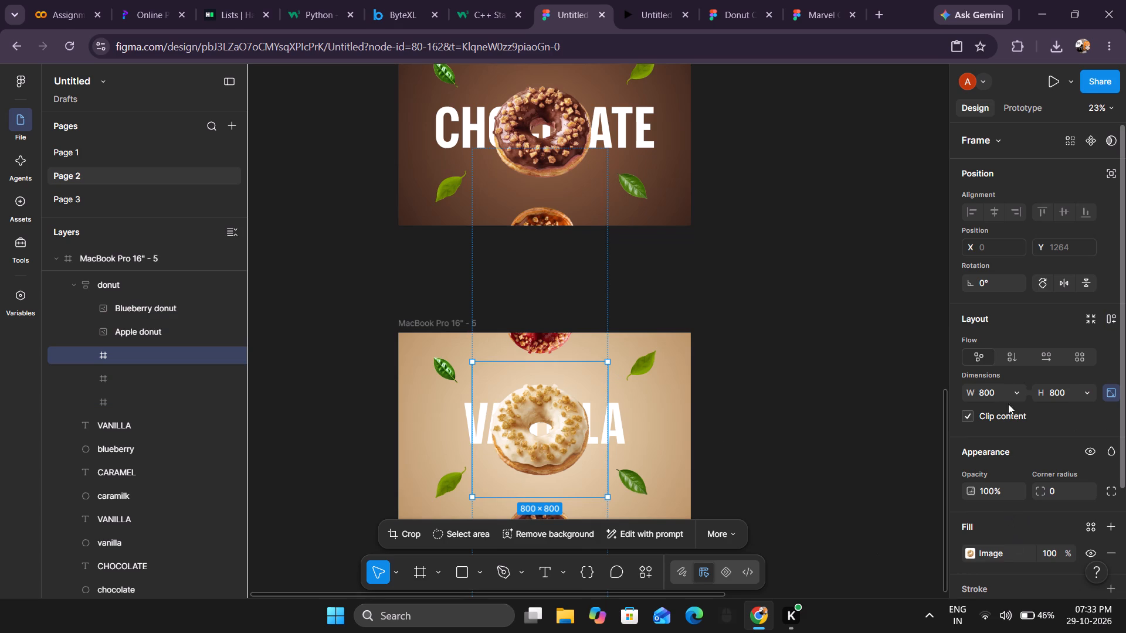
{"action": "double_click", "coordinate": [993, 391]}
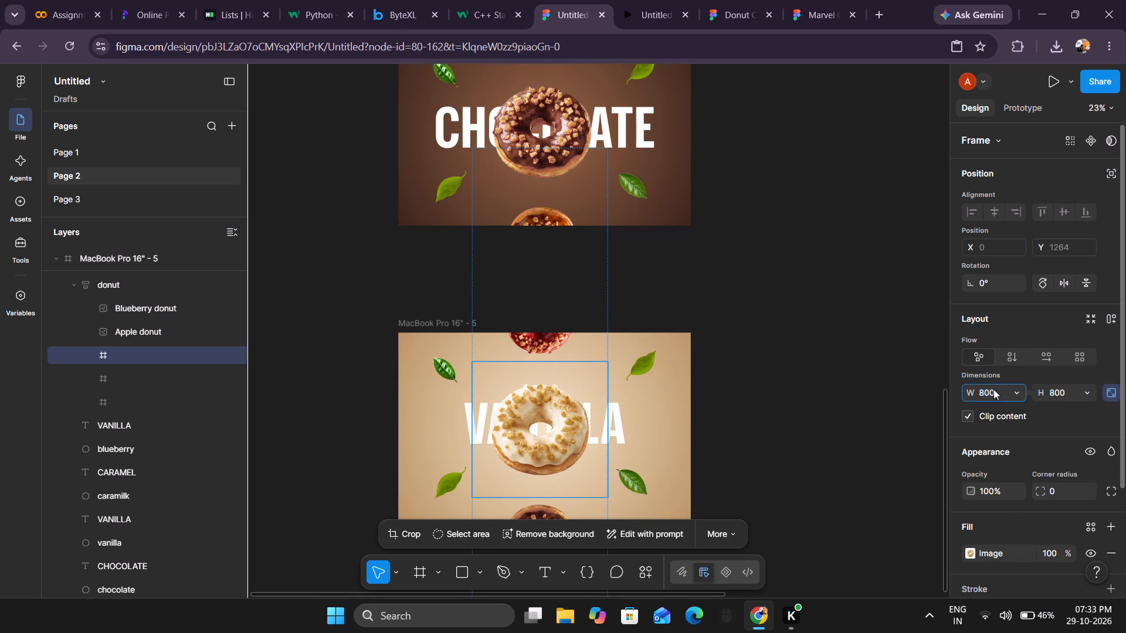
{"action": "left_click", "coordinate": [986, 391]}
{"action": "left_click_drag", "start_coordinate": [998, 389], "coordinate": [1011, 390]}
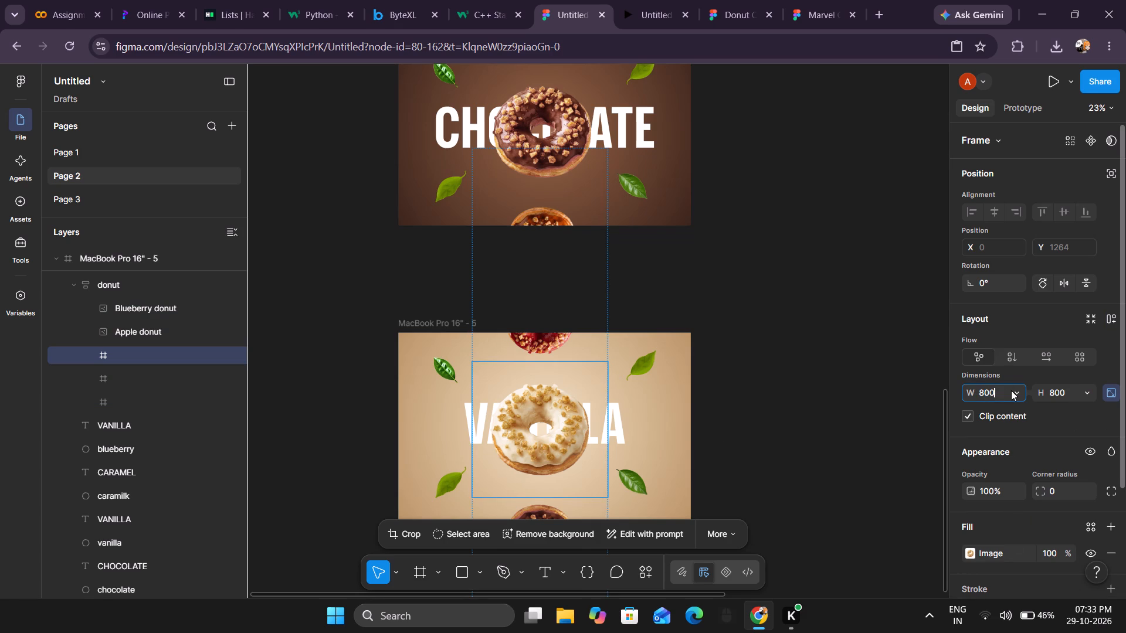
{"action": "double_click", "coordinate": [1010, 390]}
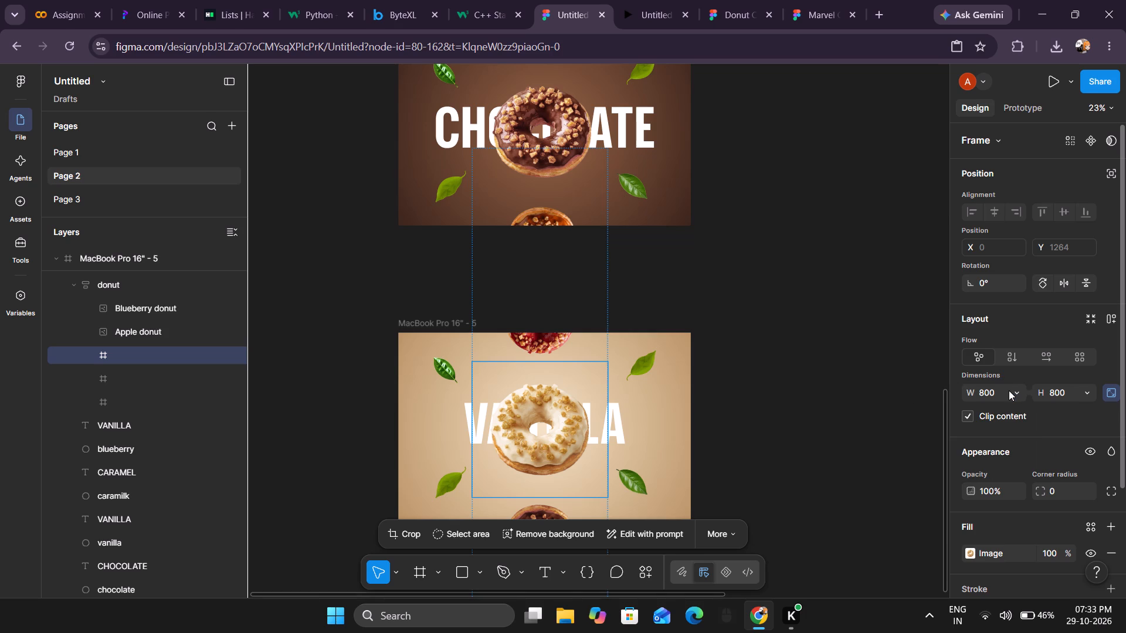
{"action": "double_click", "coordinate": [1009, 390]}
{"action": "left_click", "coordinate": [1009, 390]}
{"action": "left_click", "coordinate": [994, 384]}
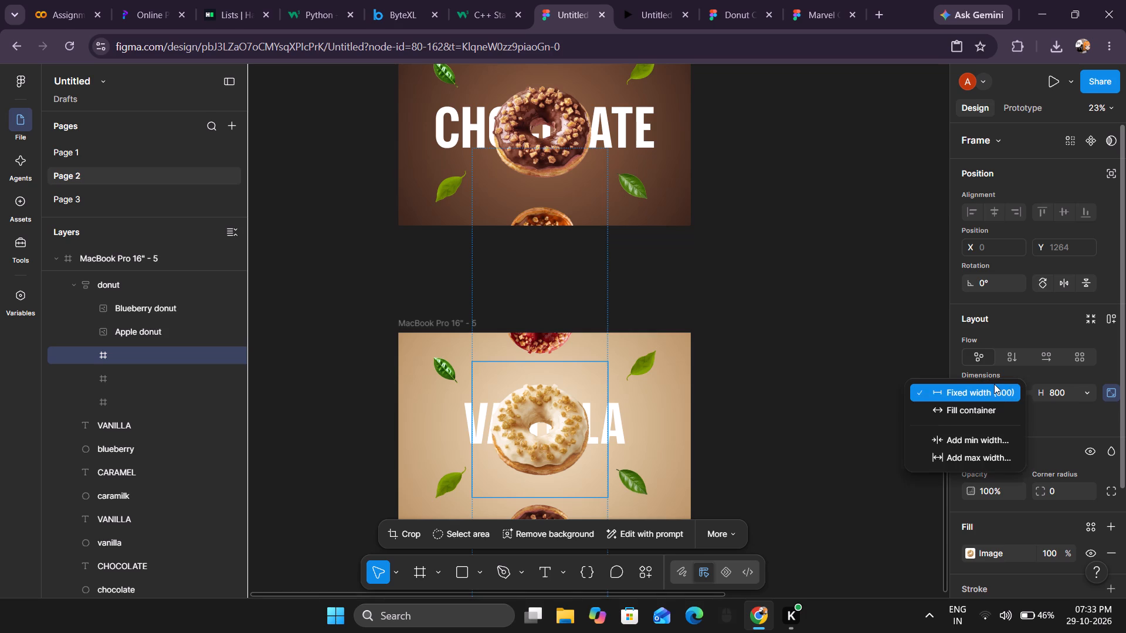
{"action": "left_click_drag", "start_coordinate": [977, 390], "coordinate": [563, 330]}
{"action": "left_click_drag", "start_coordinate": [976, 390], "coordinate": [563, 330]}
{"action": "double_click", "coordinate": [983, 392]}
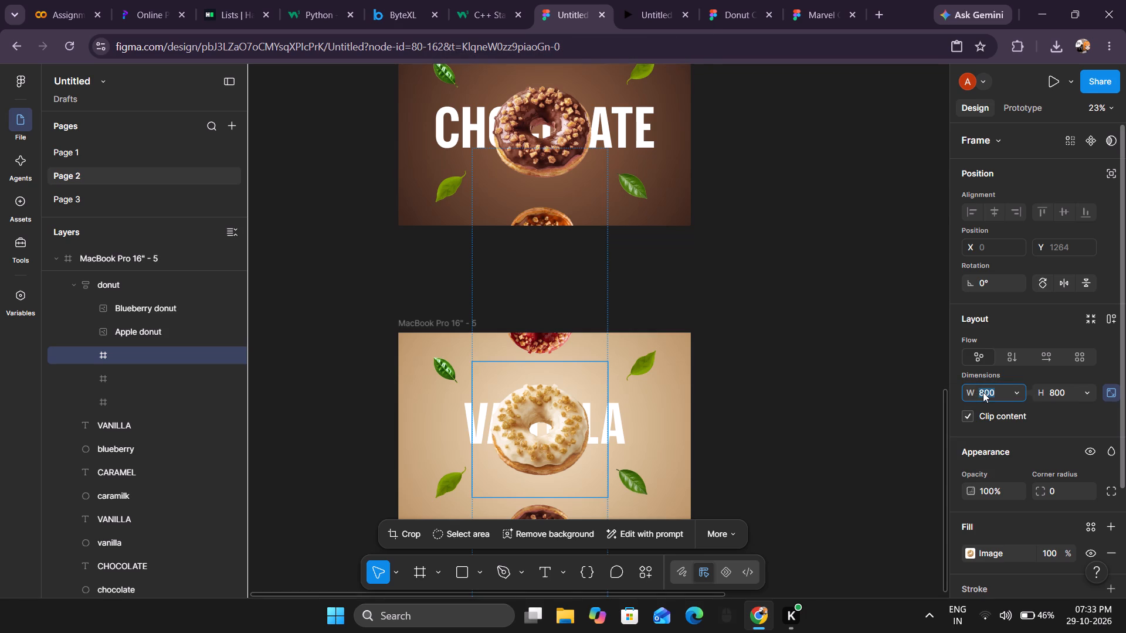
{"action": "type", "text": "550"}
{"action": "key", "text": "Return"}
Move the fifth frame's donut stack up to about X 464, Y 4464 so the caramel donut sits over the title.
{"action": "scroll", "coordinate": [618, 437], "scroll_direction": "down", "scroll_amount": 1}
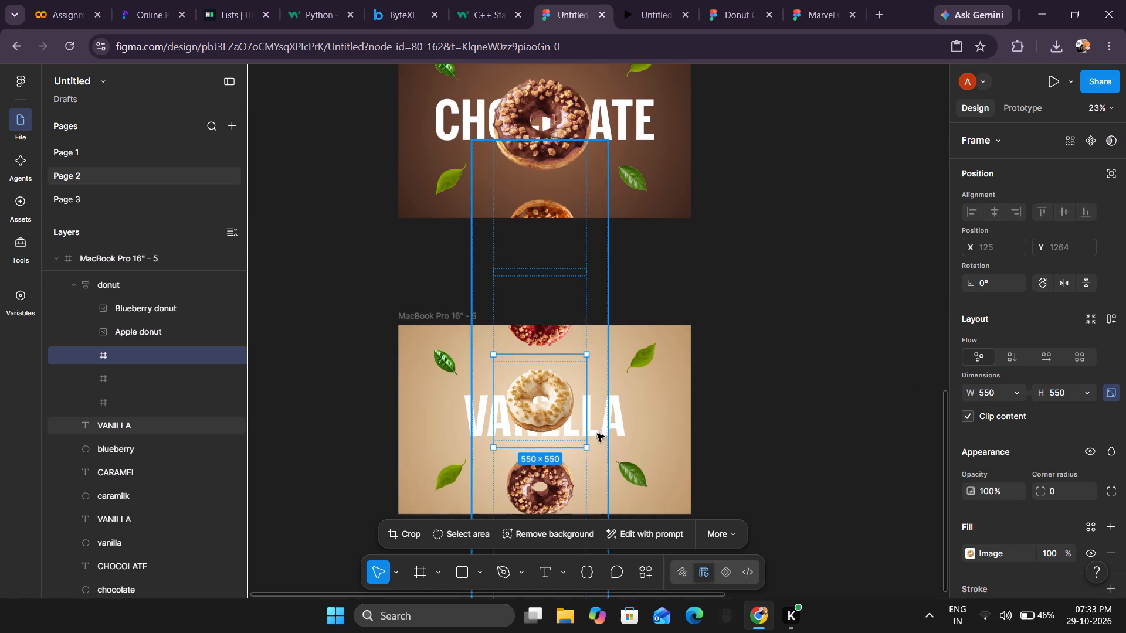
{"action": "scroll", "coordinate": [597, 434], "scroll_direction": "down", "scroll_amount": 1}
{"action": "left_click", "coordinate": [597, 431]}
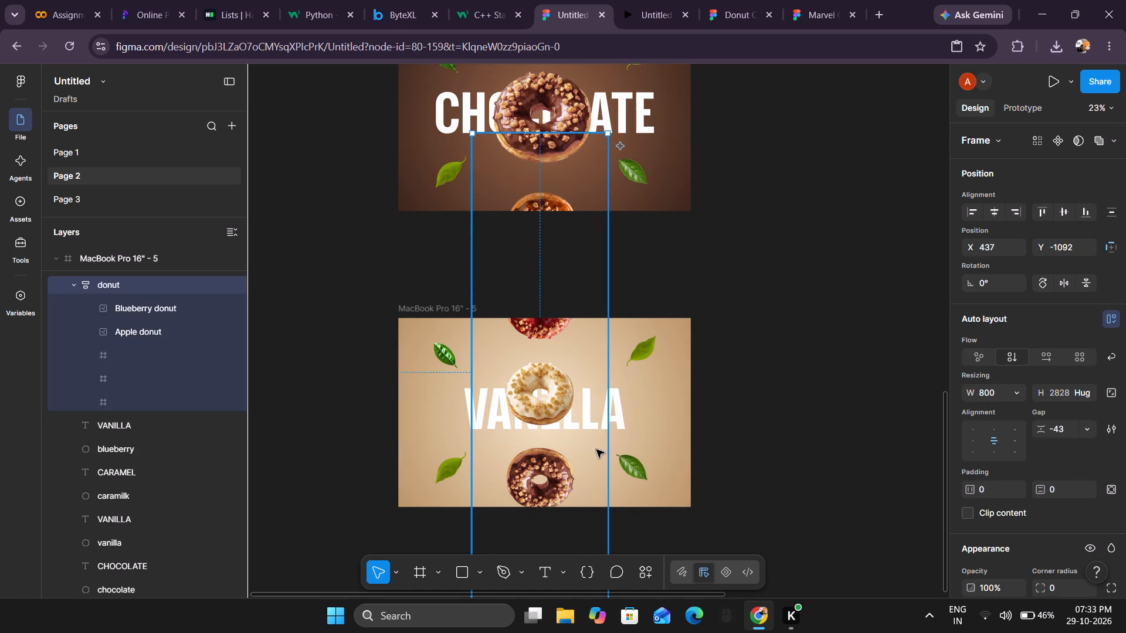
{"action": "left_click_drag", "start_coordinate": [596, 451], "coordinate": [603, 354]}
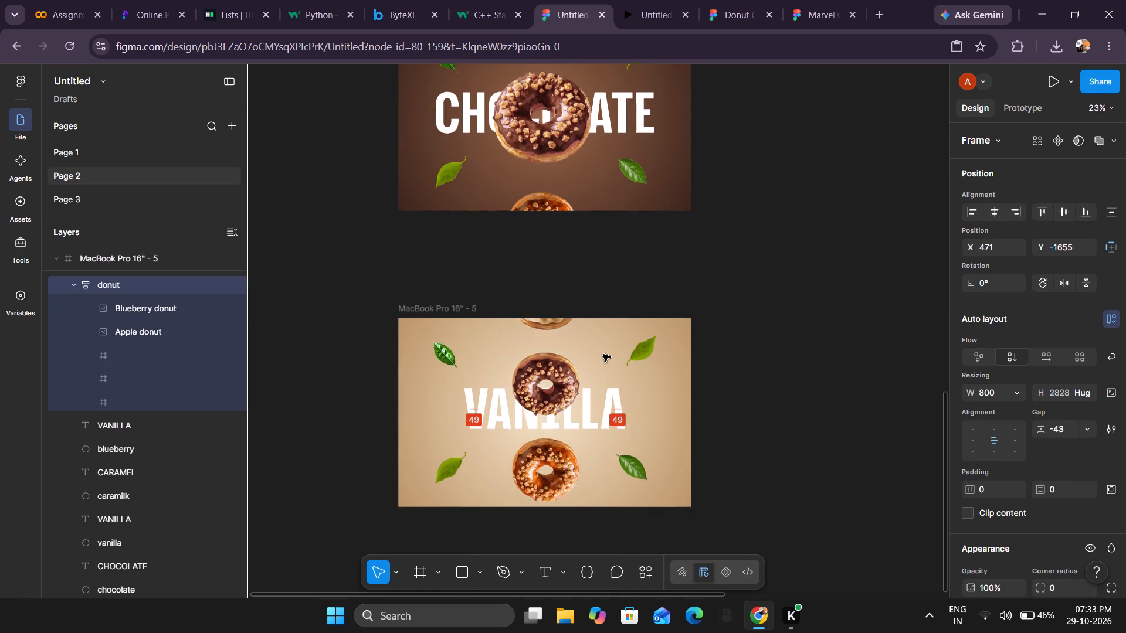
{"action": "left_click_drag", "start_coordinate": [603, 354], "coordinate": [598, 298]}
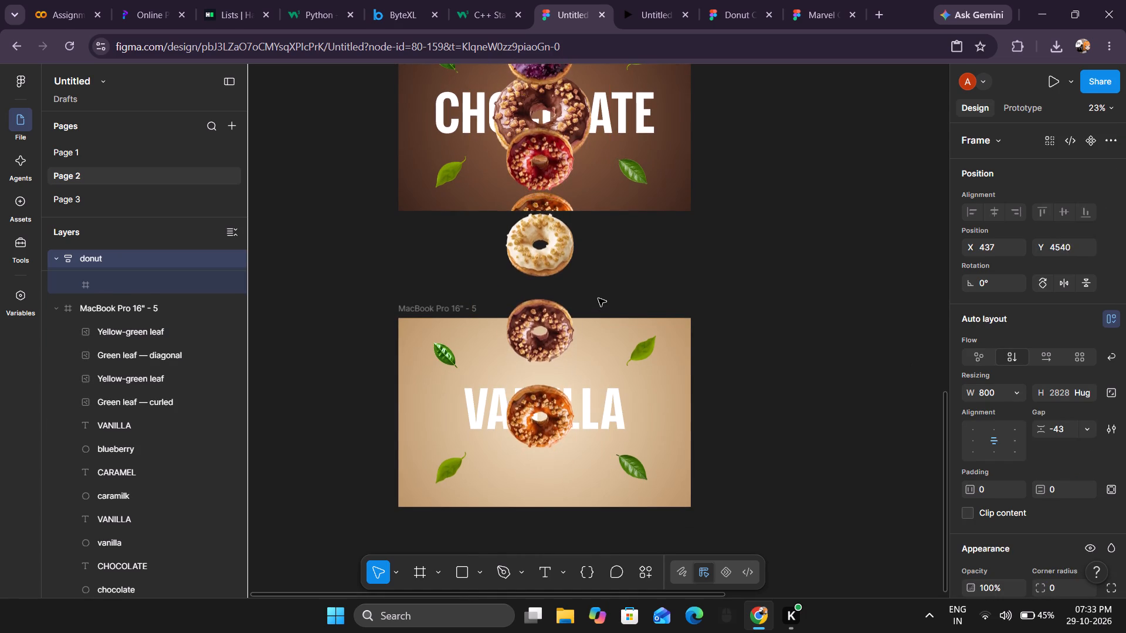
{"action": "left_click_drag", "start_coordinate": [598, 298], "coordinate": [598, 291]}
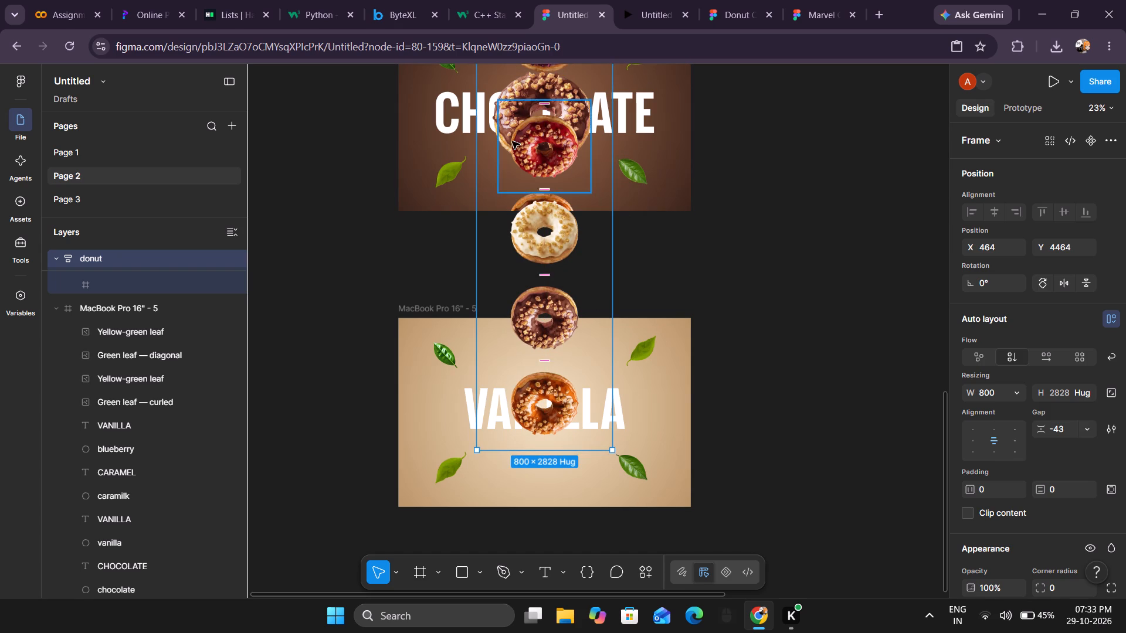
{"action": "left_click", "coordinate": [545, 363]}
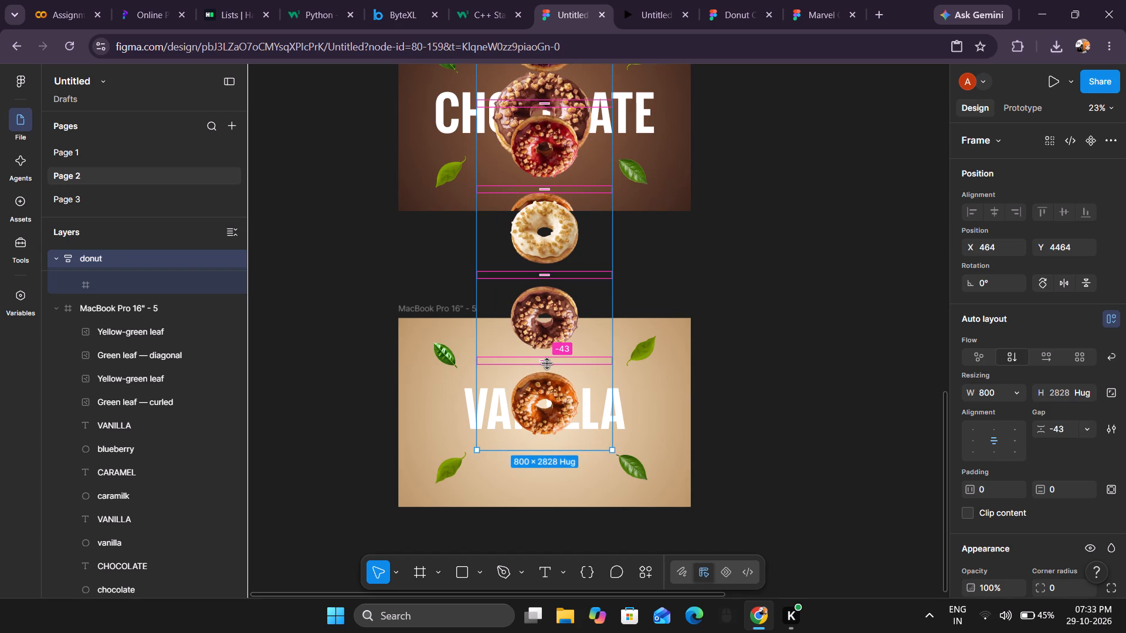
{"action": "left_click", "coordinate": [778, 366]}
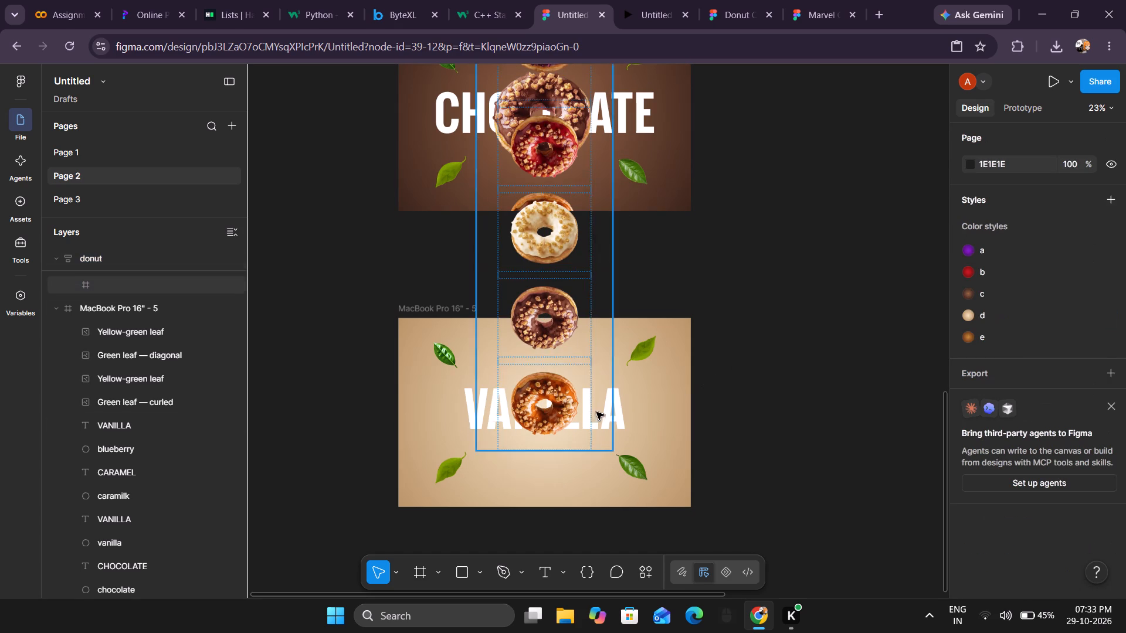
Enlarge the caramel donut at the bottom of the stack to 800 × 800.
{"action": "left_click", "coordinate": [579, 409]}
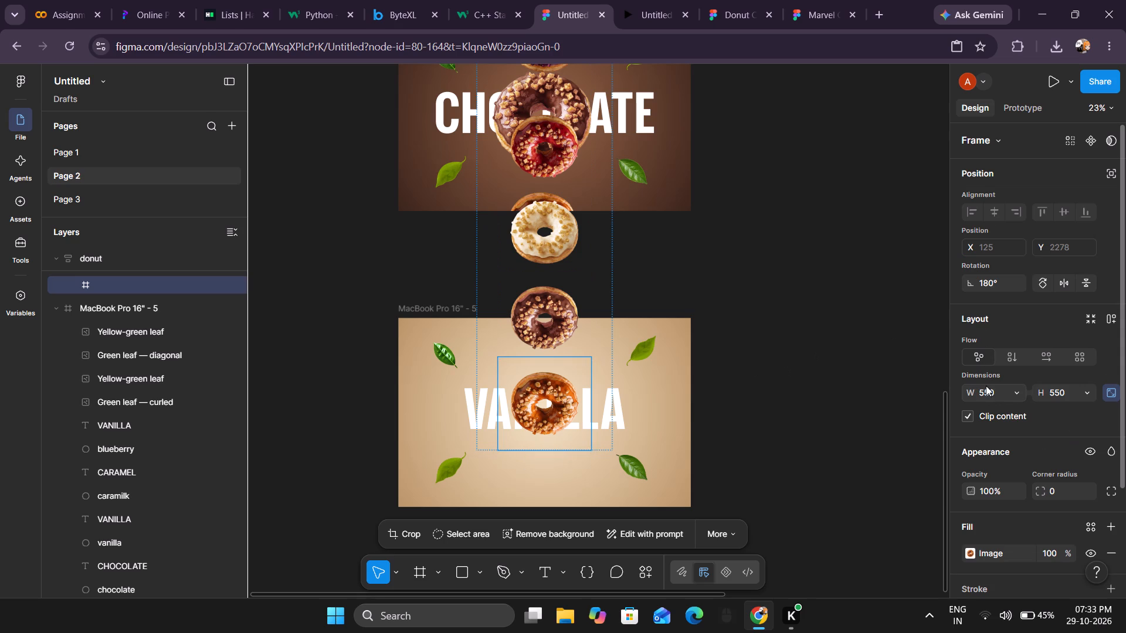
{"action": "double_click", "coordinate": [995, 389]}
{"action": "type", "text": "800"}
{"action": "key", "text": "Return"}
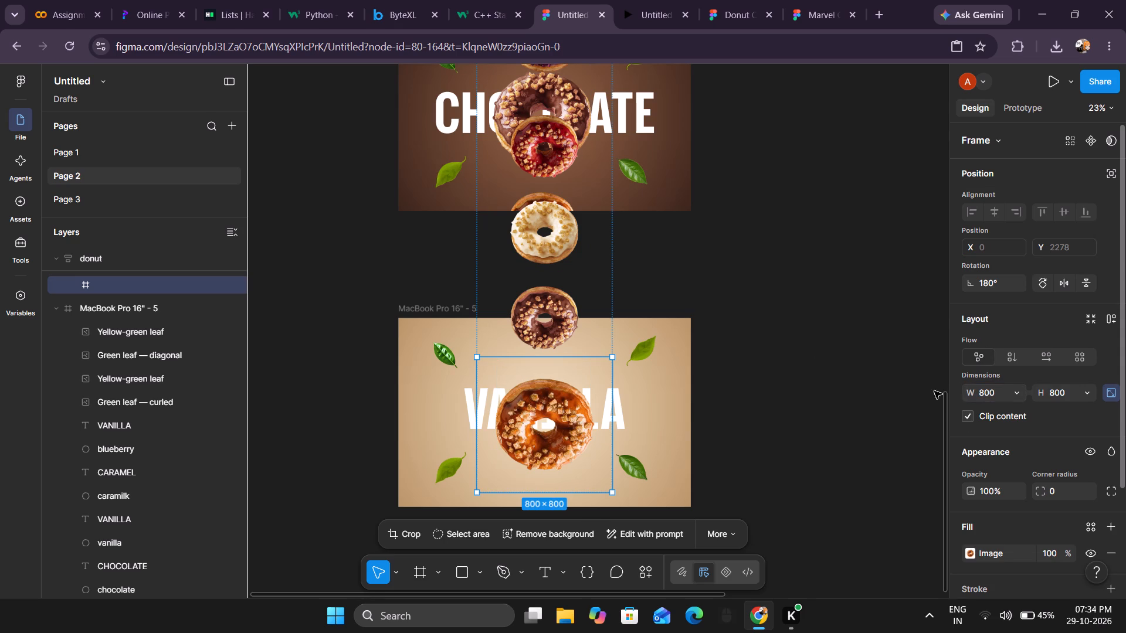
Set the enlarged caramel donut's rotation to 0°.
{"action": "double_click", "coordinate": [993, 277]}
{"action": "key", "text": "0"}
{"action": "key", "text": "Return"}
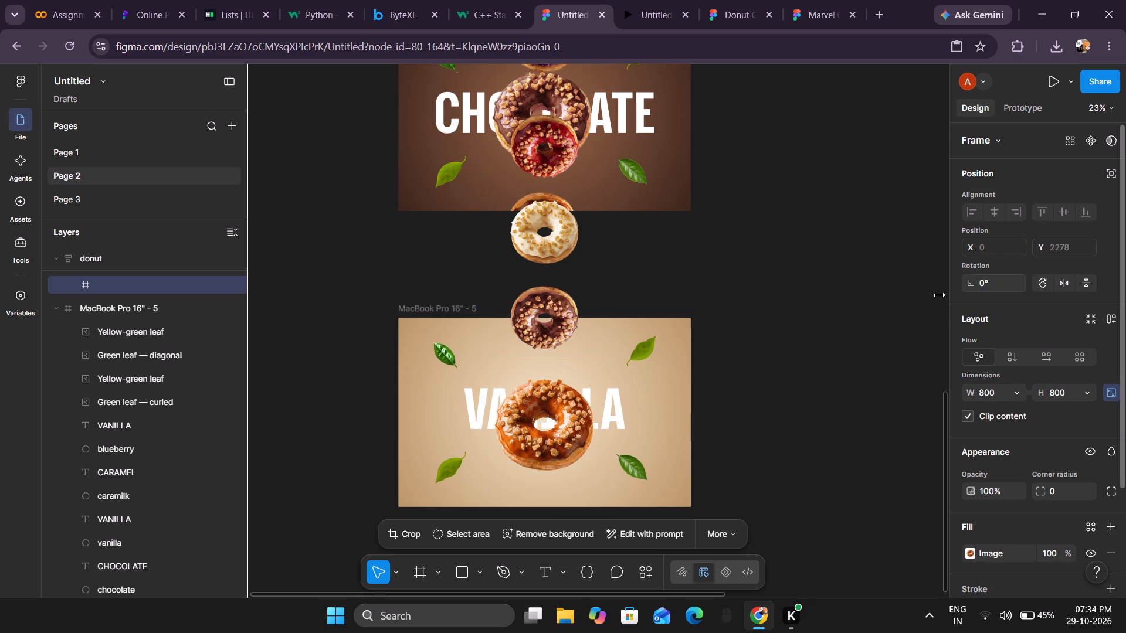
{"action": "left_click", "coordinate": [831, 387]}
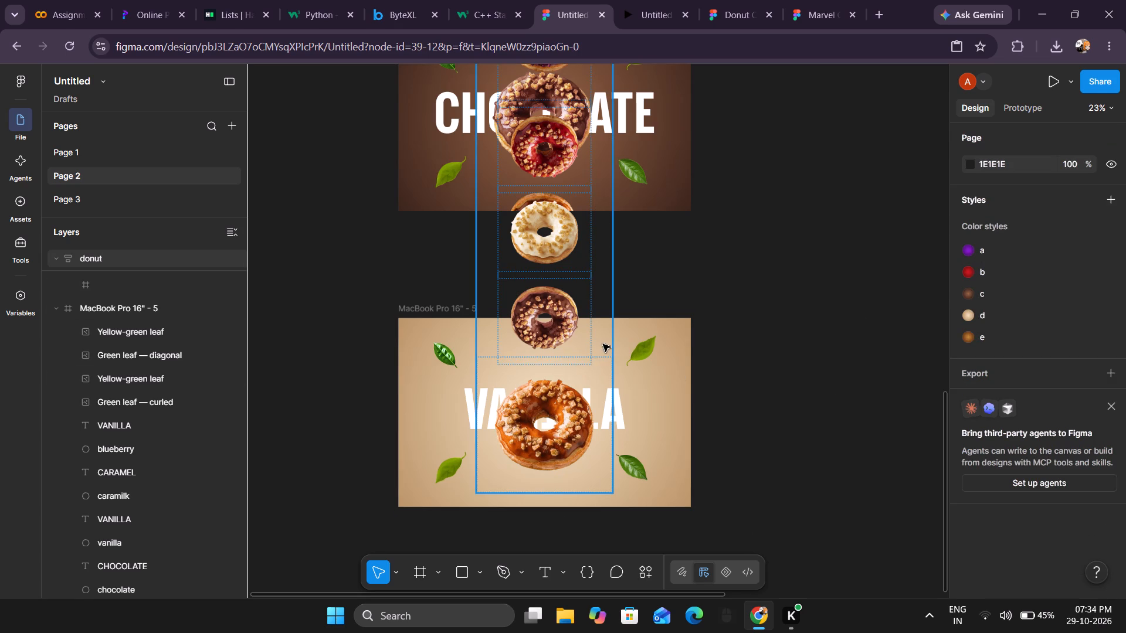
Move the donut stack up to about X 464, Y 4339 so the enlarged caramel donut sits over the fifth frame's title.
{"action": "left_click_drag", "start_coordinate": [605, 341], "coordinate": [605, 328]}
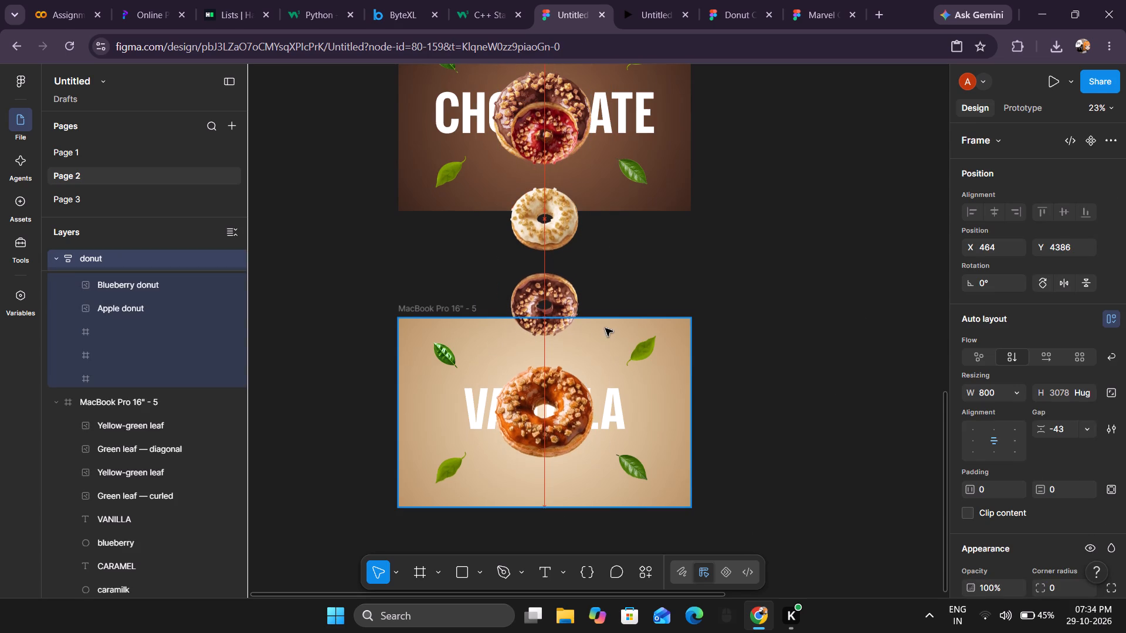
{"action": "left_click_drag", "start_coordinate": [605, 328], "coordinate": [607, 321]}
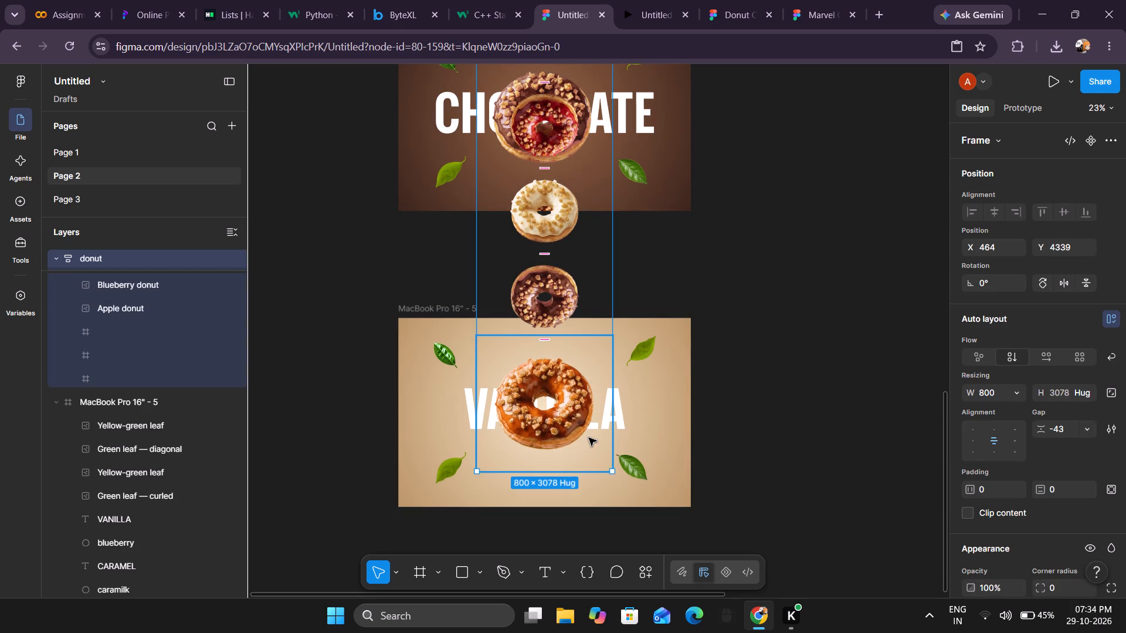
Change the fill of the fifth frame's blueberry background ellipse to colour style e.
{"action": "double_click", "coordinate": [675, 378]}
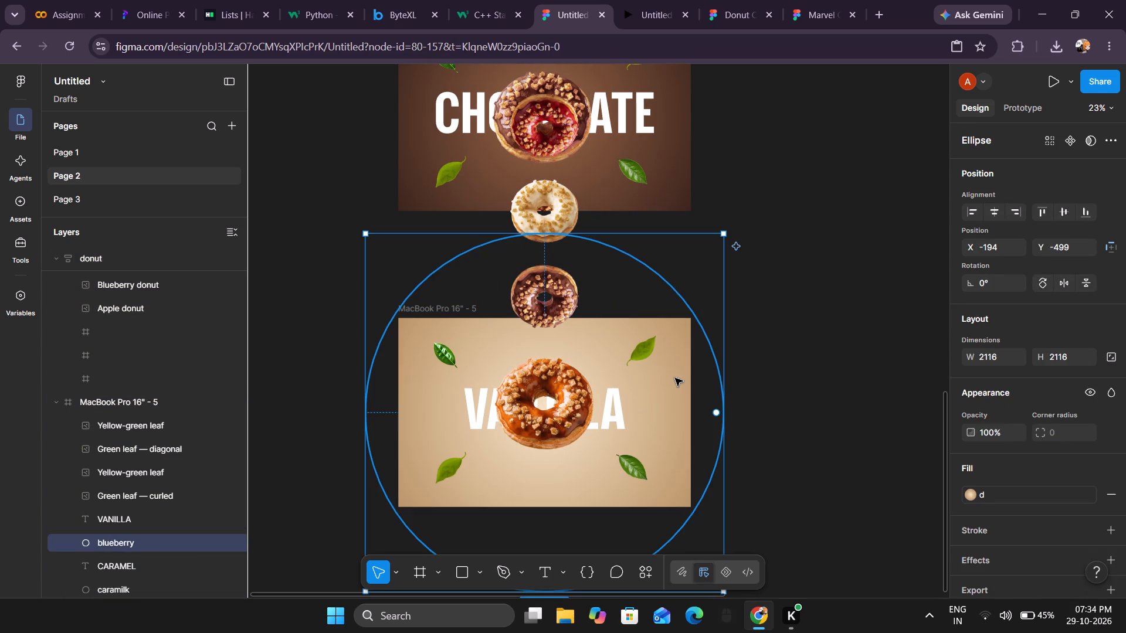
{"action": "scroll", "coordinate": [675, 378], "scroll_direction": "down", "scroll_amount": 2}
{"action": "left_click", "coordinate": [1009, 495]}
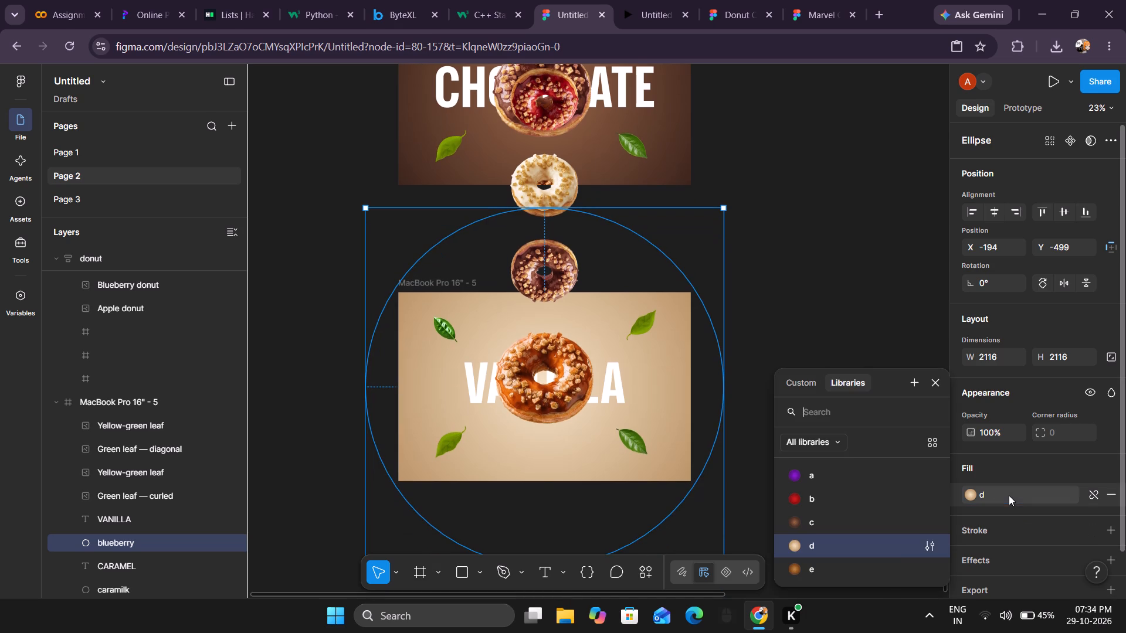
{"action": "left_click", "coordinate": [870, 565]}
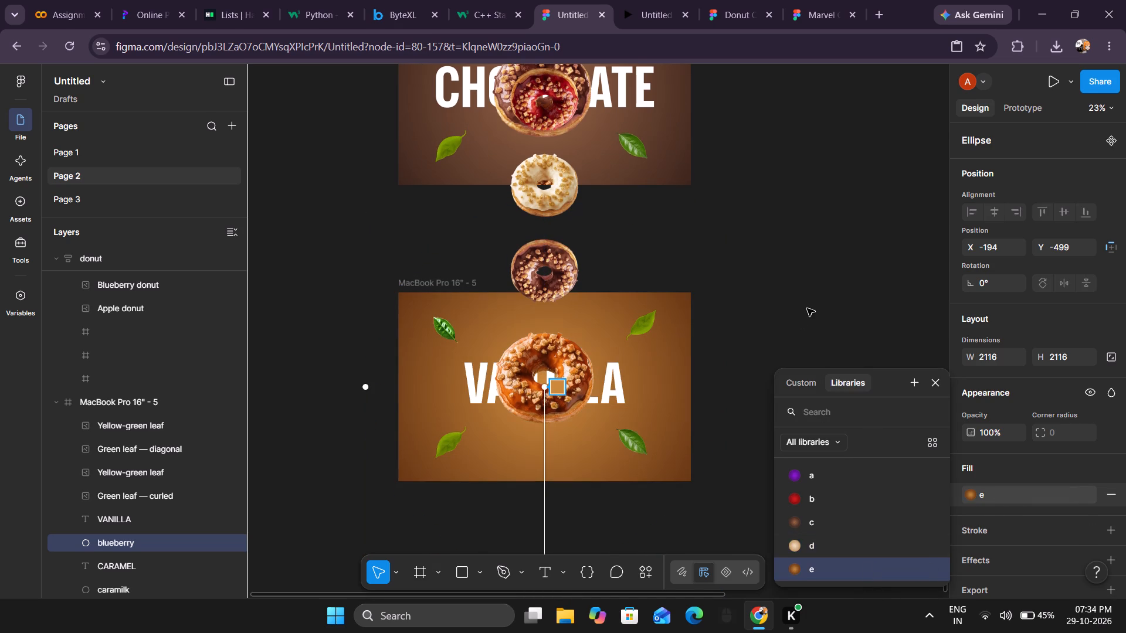
{"action": "left_click", "coordinate": [807, 307]}
{"action": "left_click", "coordinate": [835, 307]}
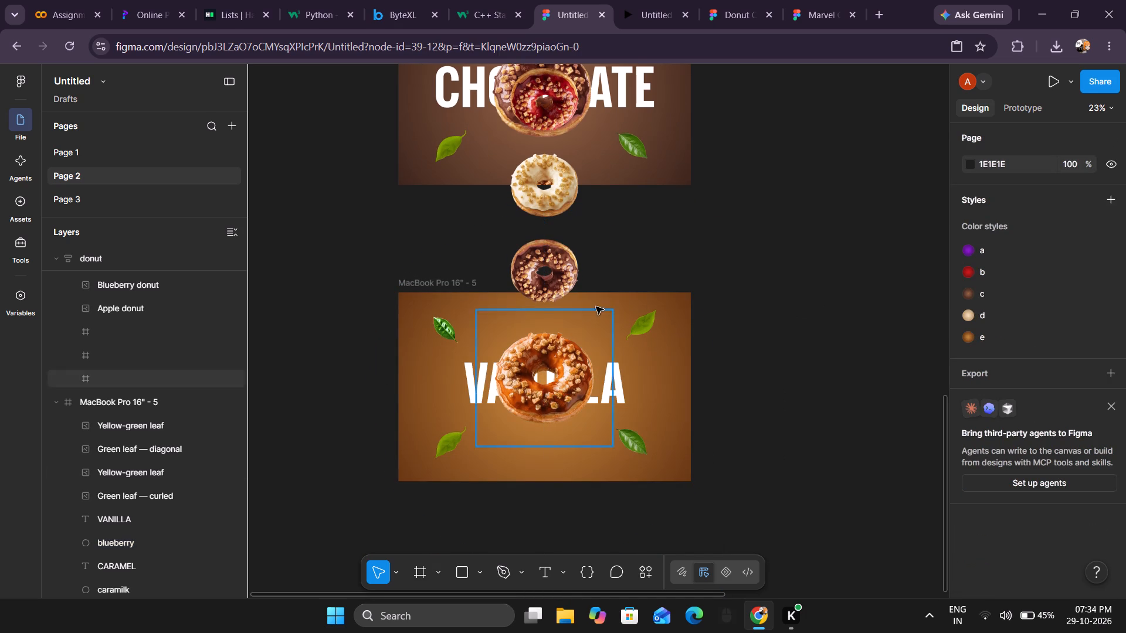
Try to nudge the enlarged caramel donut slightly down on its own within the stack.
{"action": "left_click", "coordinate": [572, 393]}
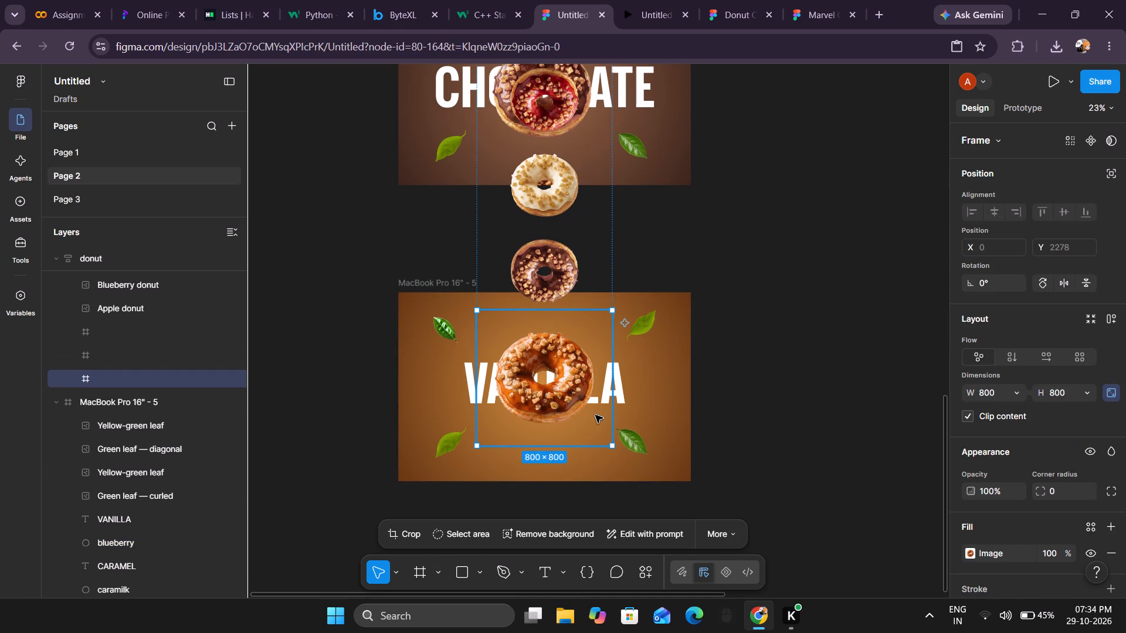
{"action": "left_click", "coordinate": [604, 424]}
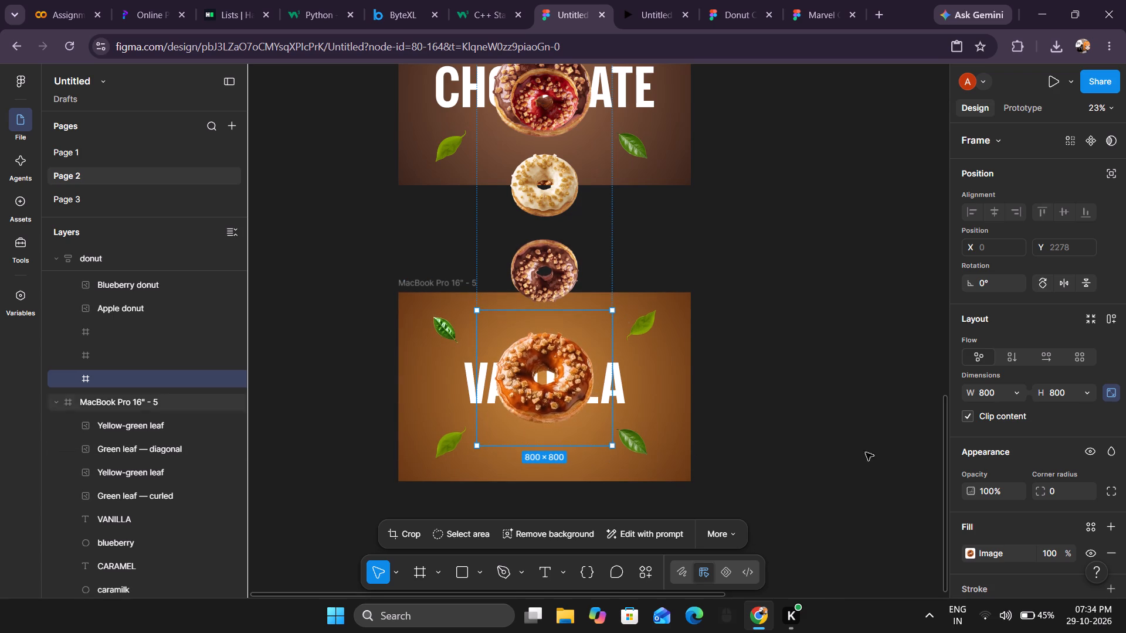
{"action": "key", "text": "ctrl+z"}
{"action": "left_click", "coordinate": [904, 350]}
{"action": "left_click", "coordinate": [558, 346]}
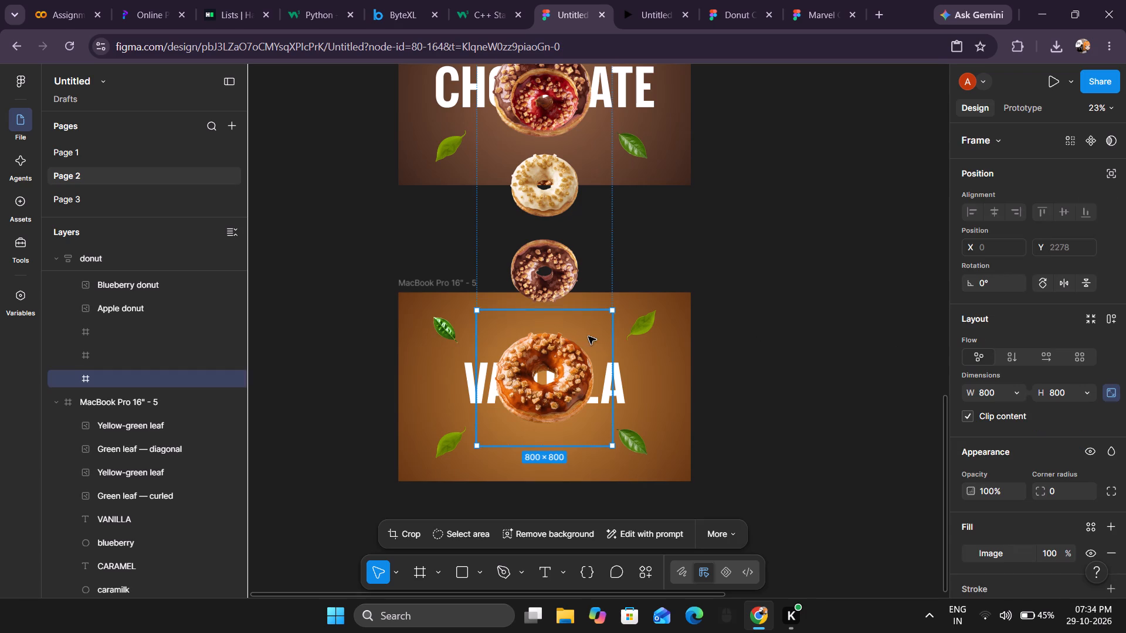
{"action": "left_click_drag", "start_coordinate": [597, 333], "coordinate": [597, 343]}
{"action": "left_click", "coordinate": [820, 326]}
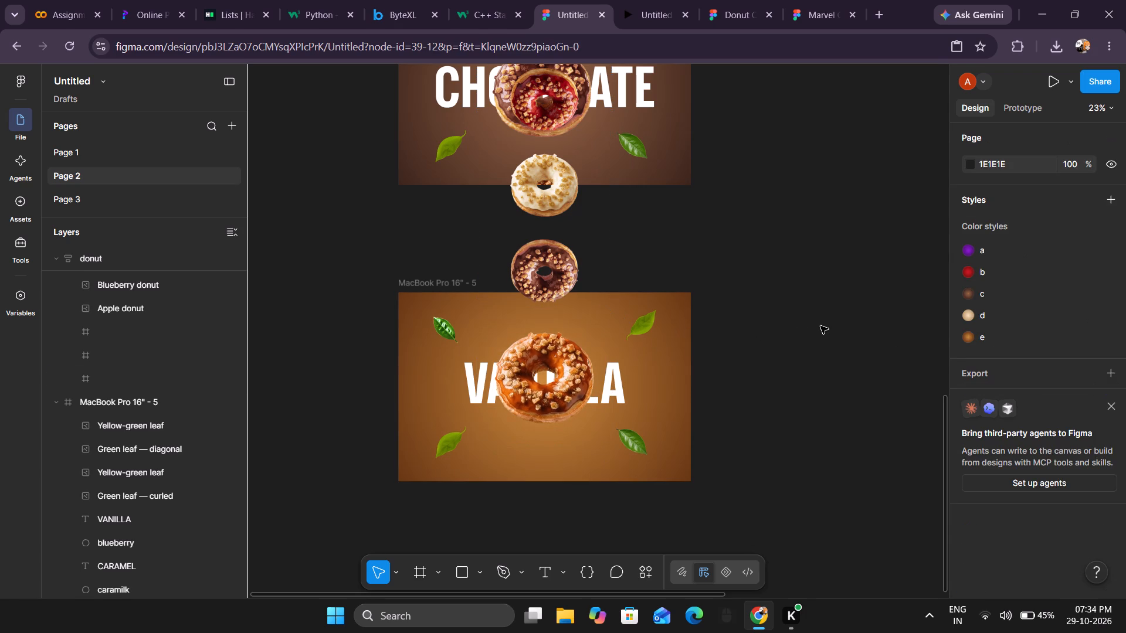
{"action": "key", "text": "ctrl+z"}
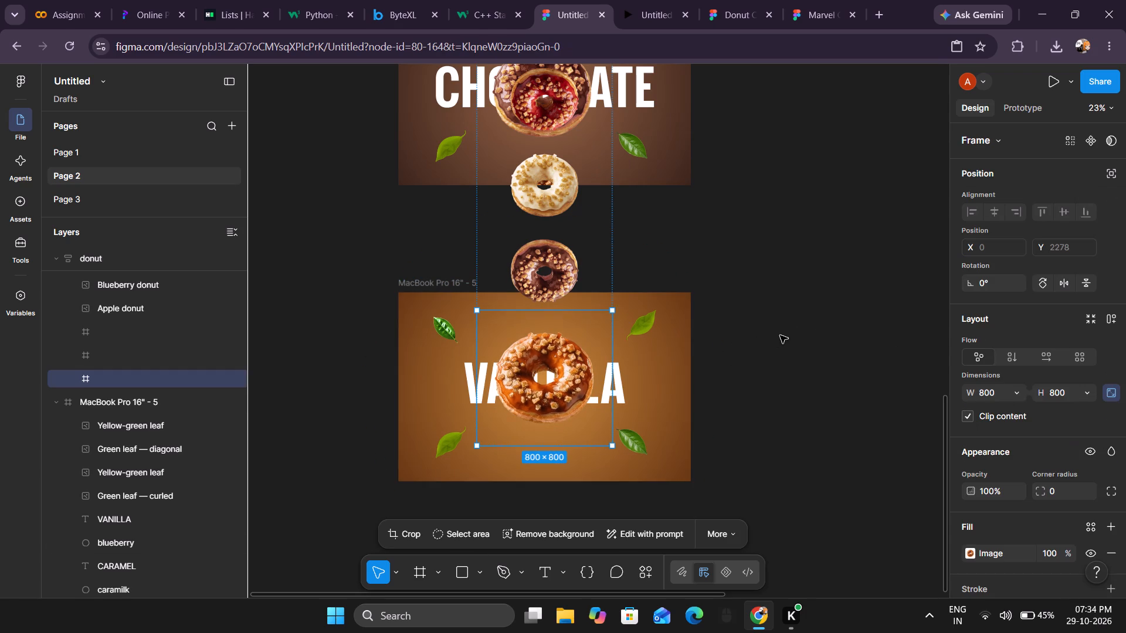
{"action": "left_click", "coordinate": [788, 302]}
Nudge the whole donut stack slightly down to about X 464, Y 4382 over the fifth frame.
{"action": "left_click", "coordinate": [600, 304]}
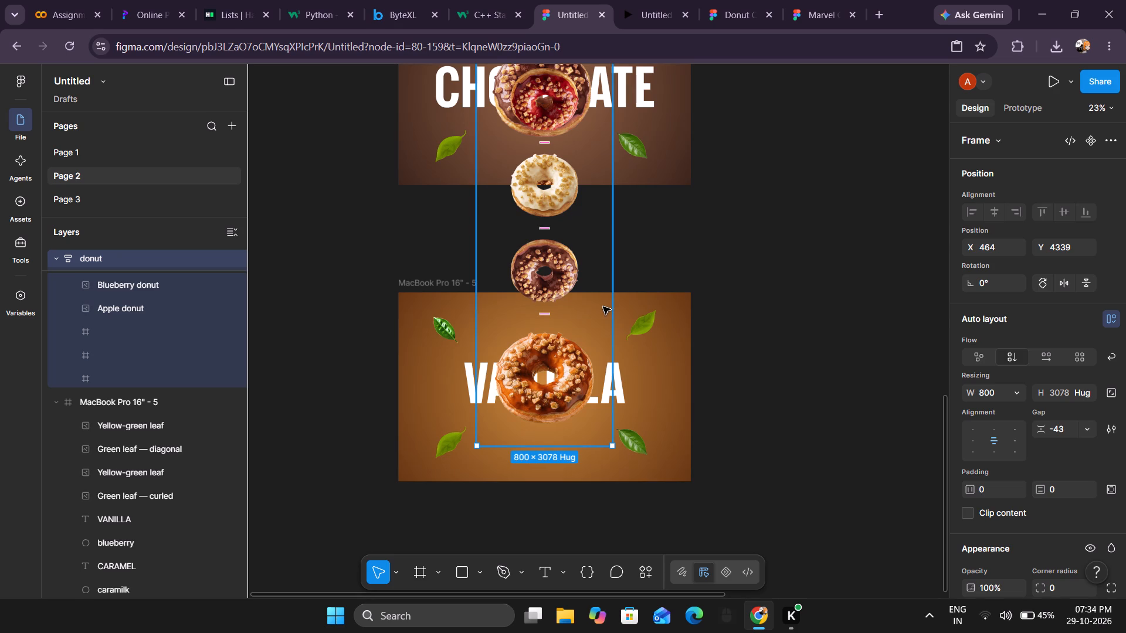
{"action": "left_click_drag", "start_coordinate": [605, 311], "coordinate": [606, 318]}
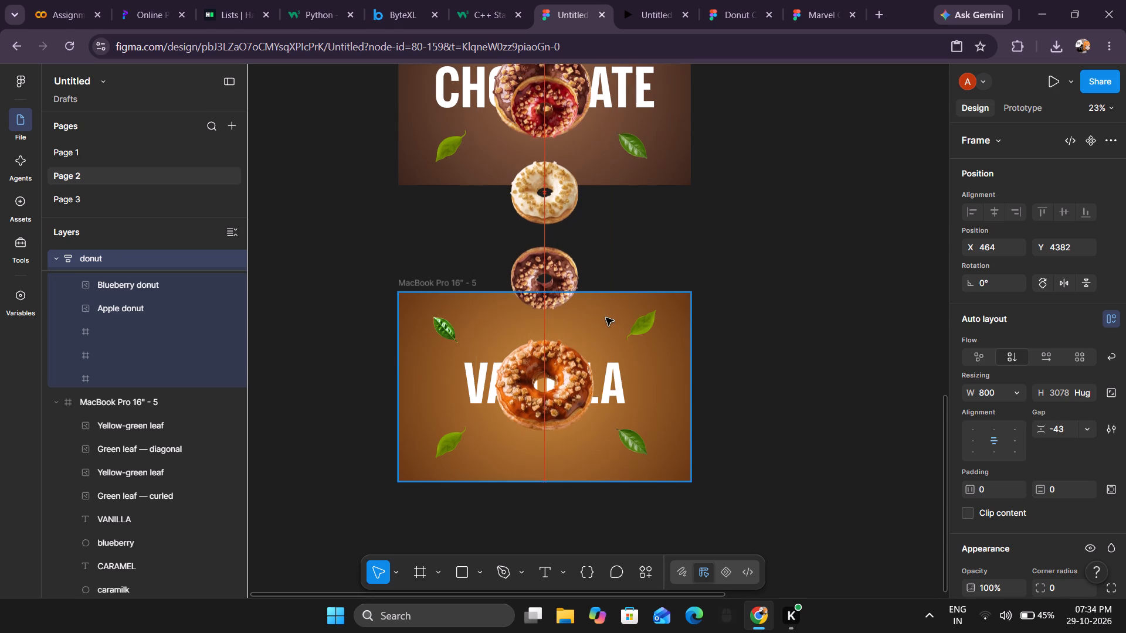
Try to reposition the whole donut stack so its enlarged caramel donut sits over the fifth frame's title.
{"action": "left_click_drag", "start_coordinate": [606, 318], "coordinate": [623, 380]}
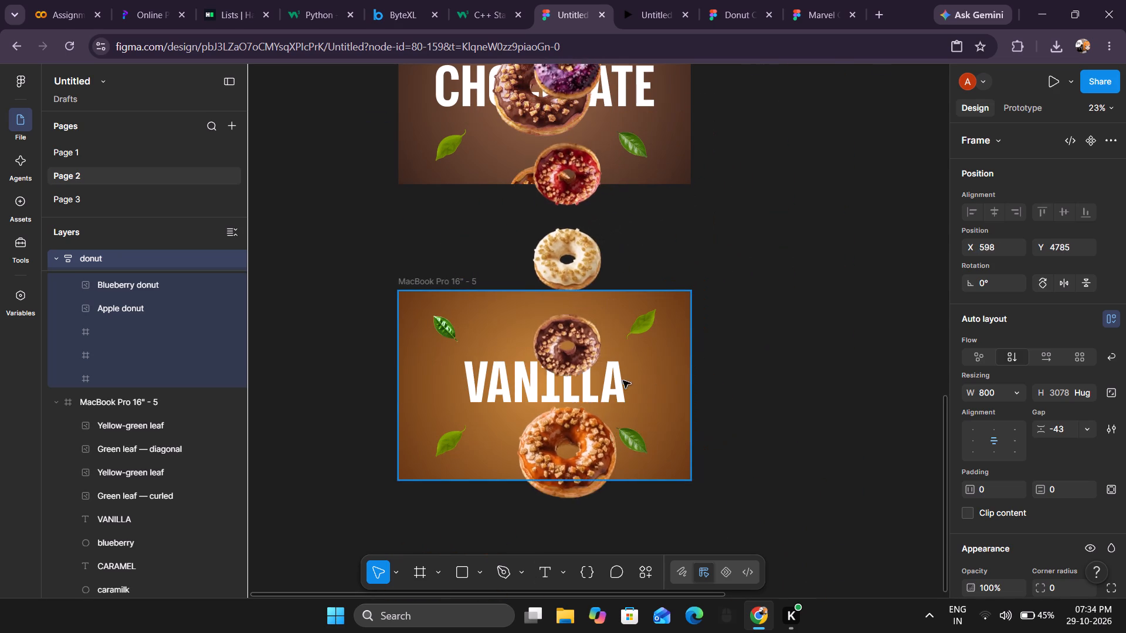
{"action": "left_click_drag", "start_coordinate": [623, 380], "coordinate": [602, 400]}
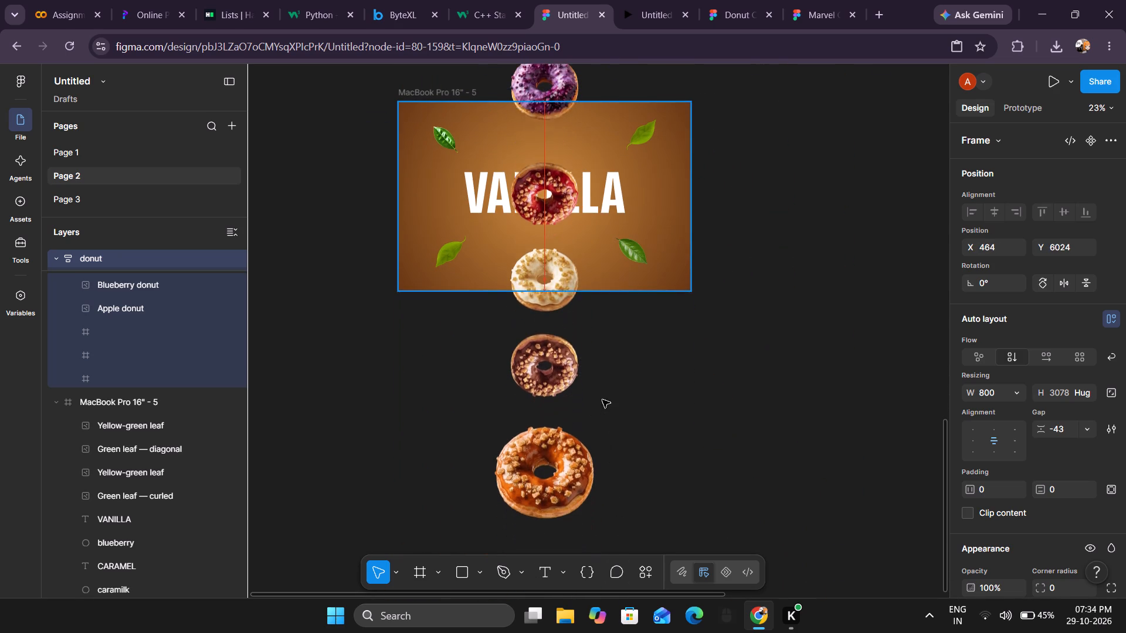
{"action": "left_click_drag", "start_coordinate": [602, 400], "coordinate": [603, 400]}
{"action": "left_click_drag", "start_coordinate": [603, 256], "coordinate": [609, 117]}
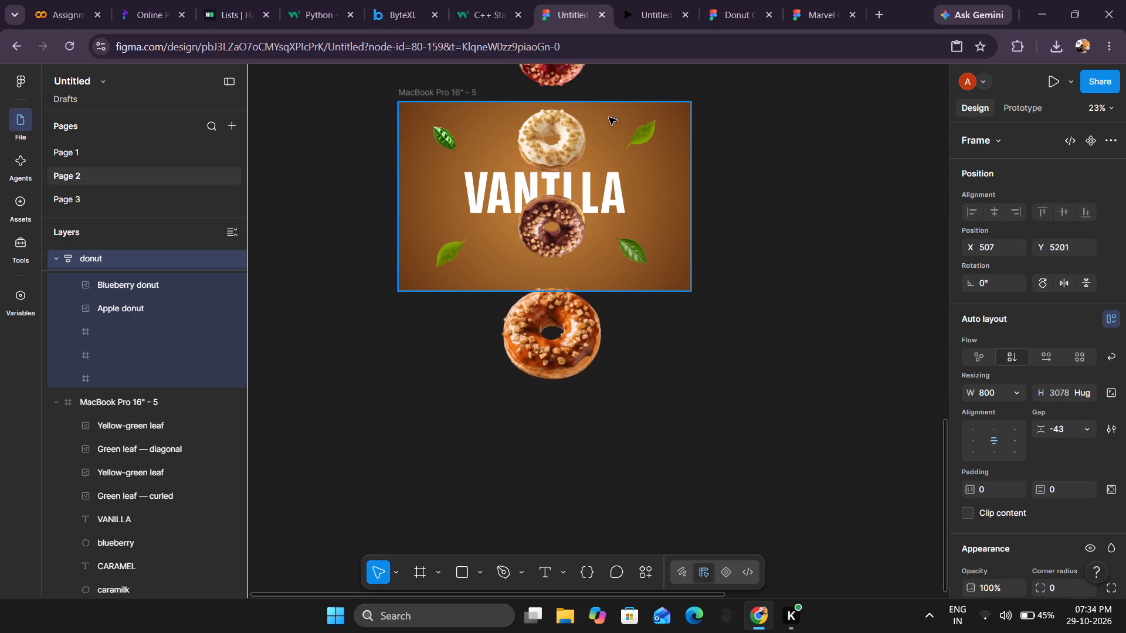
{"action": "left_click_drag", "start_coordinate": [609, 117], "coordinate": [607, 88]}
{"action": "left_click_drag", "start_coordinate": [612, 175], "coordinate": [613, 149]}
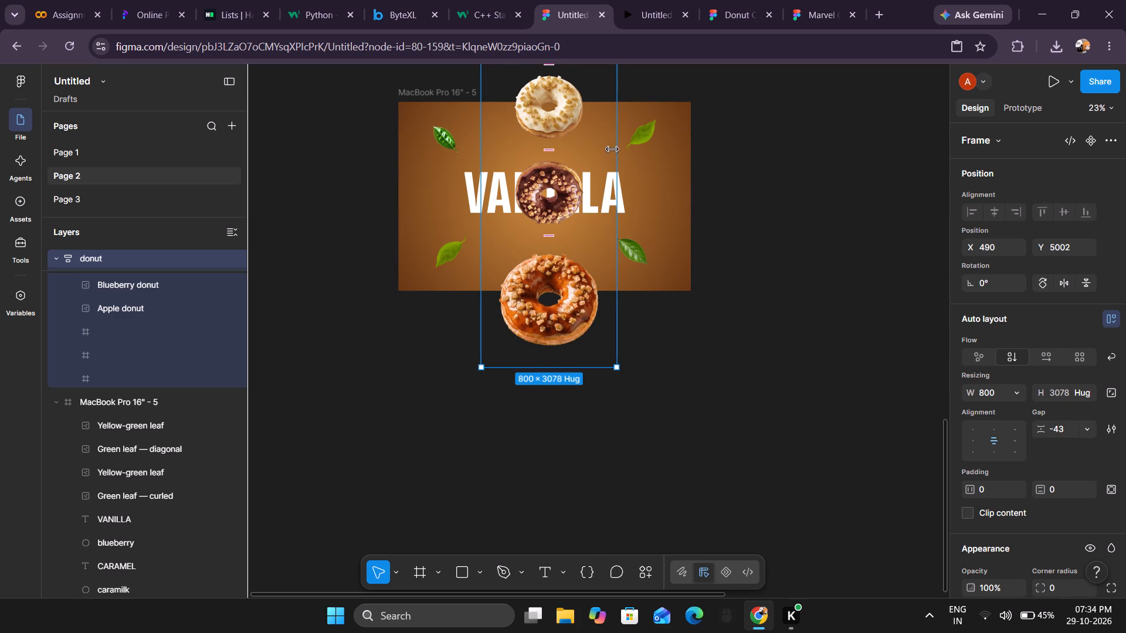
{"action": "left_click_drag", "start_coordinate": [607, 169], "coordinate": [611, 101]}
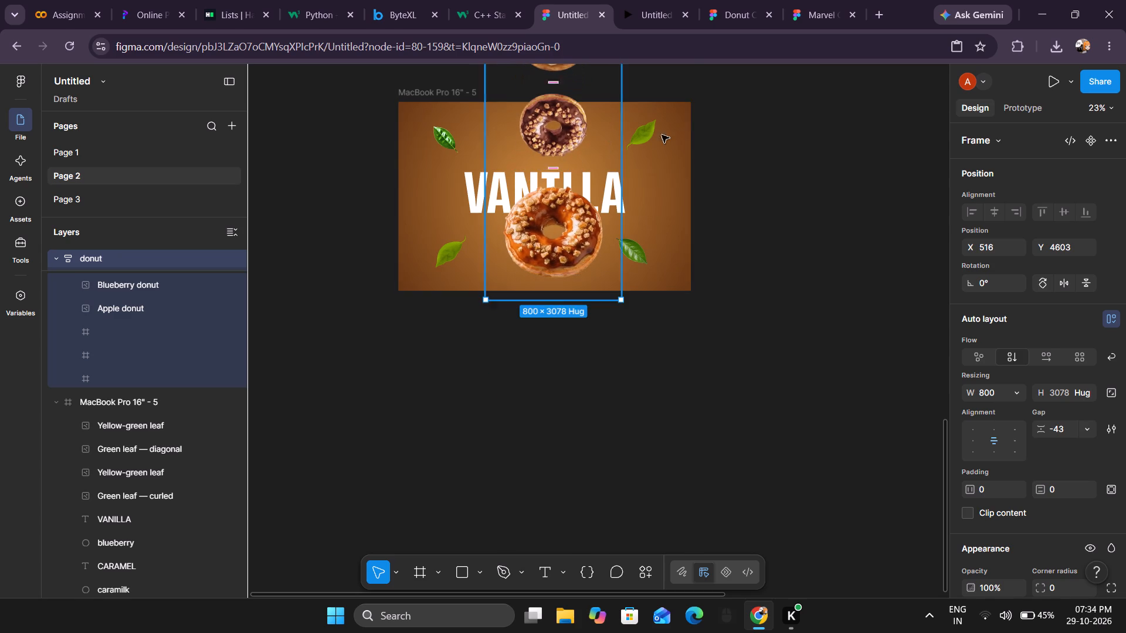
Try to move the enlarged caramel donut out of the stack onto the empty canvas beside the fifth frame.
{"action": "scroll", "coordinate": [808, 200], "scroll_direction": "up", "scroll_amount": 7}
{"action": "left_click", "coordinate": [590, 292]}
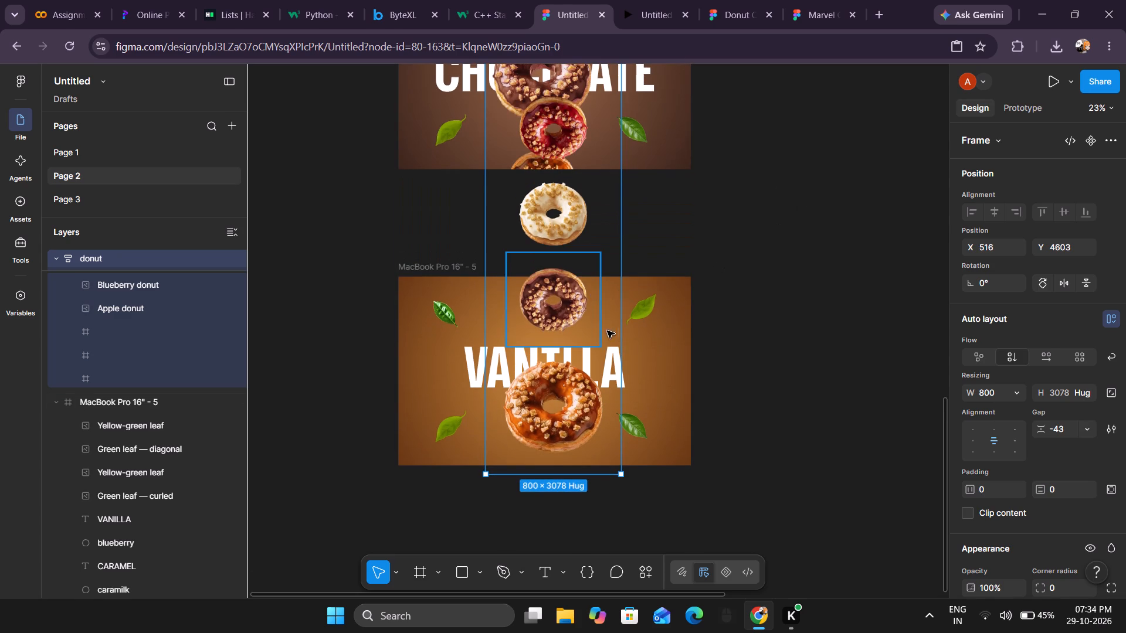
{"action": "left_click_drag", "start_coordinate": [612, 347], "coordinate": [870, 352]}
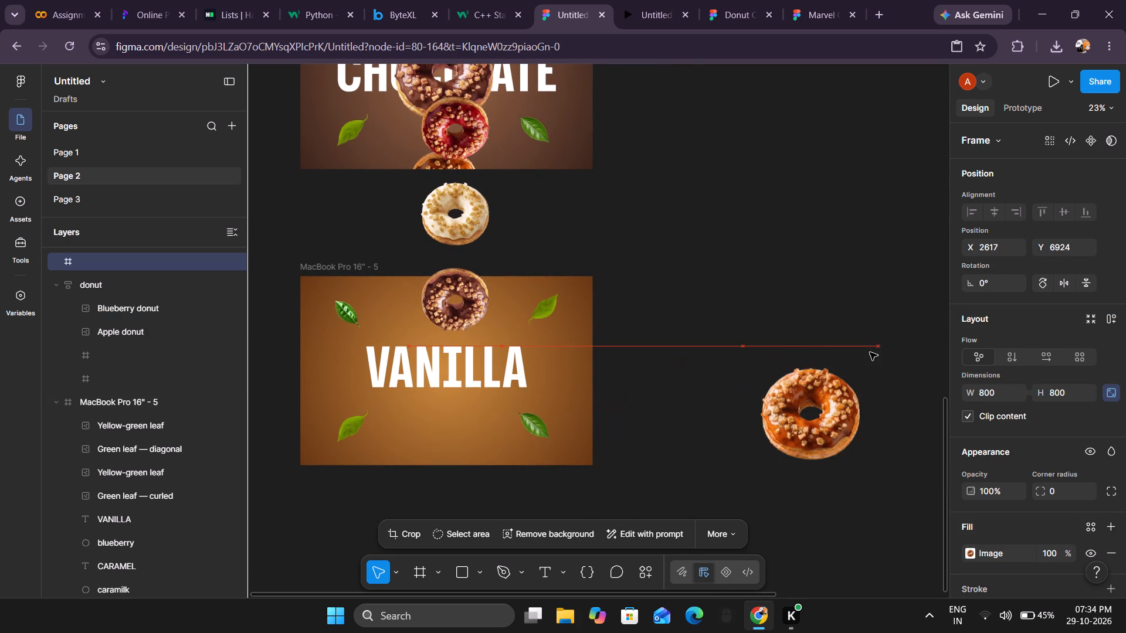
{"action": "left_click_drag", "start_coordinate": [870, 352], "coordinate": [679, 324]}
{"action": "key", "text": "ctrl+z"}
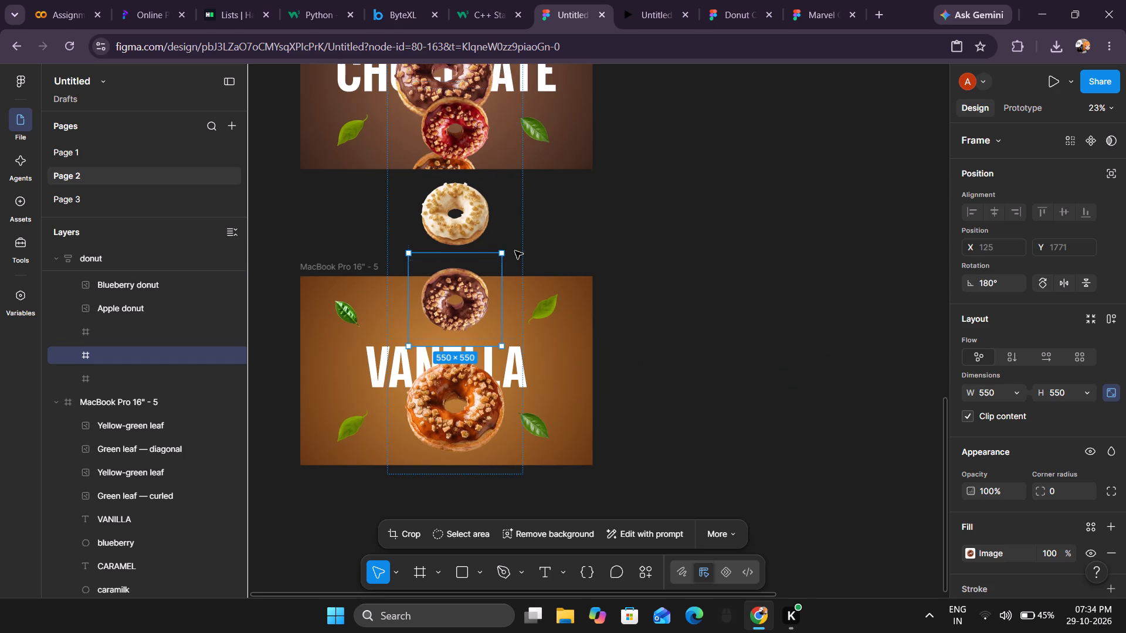
Move the whole donut stack off the fifth frame onto the empty canvas beside it, at about X 3011, Y 4950.
{"action": "left_click_drag", "start_coordinate": [515, 251], "coordinate": [937, 309]}
Duplicate the chocolate frame's donut stack into the fifth frame at about X 450, Y -2280, with the caramel donut over the title.
{"action": "scroll", "coordinate": [795, 315], "scroll_direction": "up", "scroll_amount": 4}
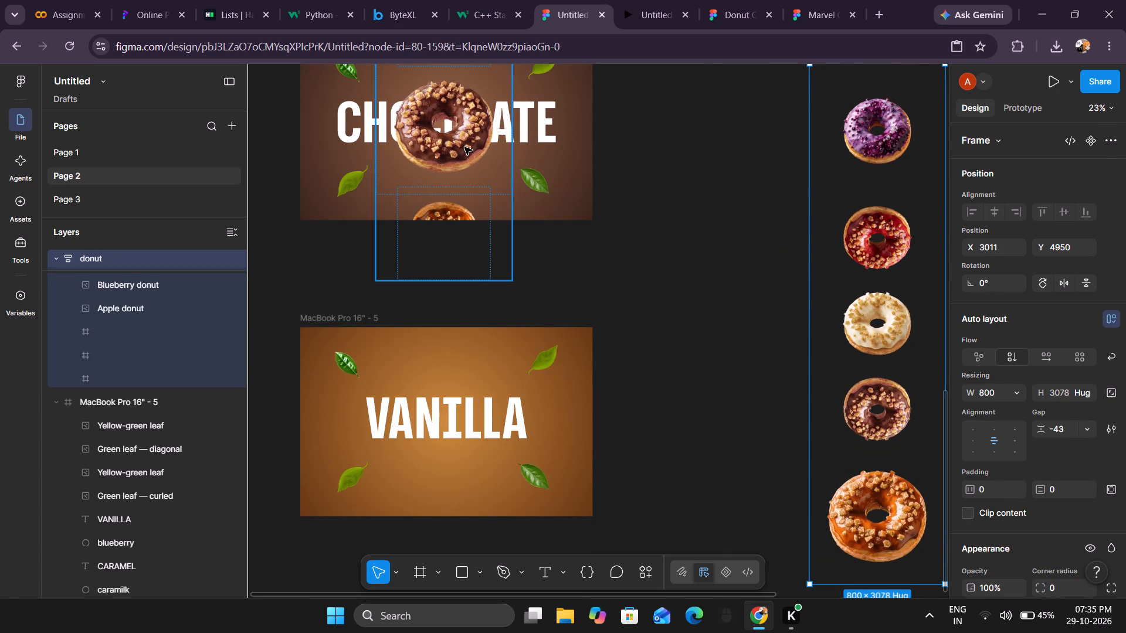
{"action": "left_click", "coordinate": [464, 147]}
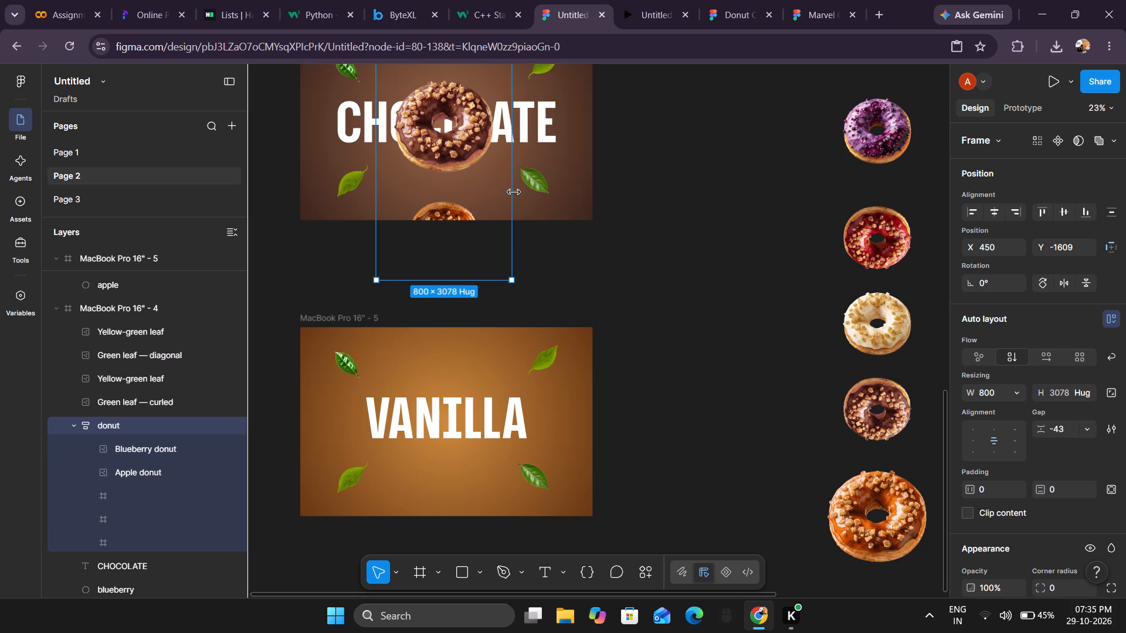
{"action": "left_click_drag", "start_coordinate": [493, 181], "coordinate": [484, 434], "text": "alt"}
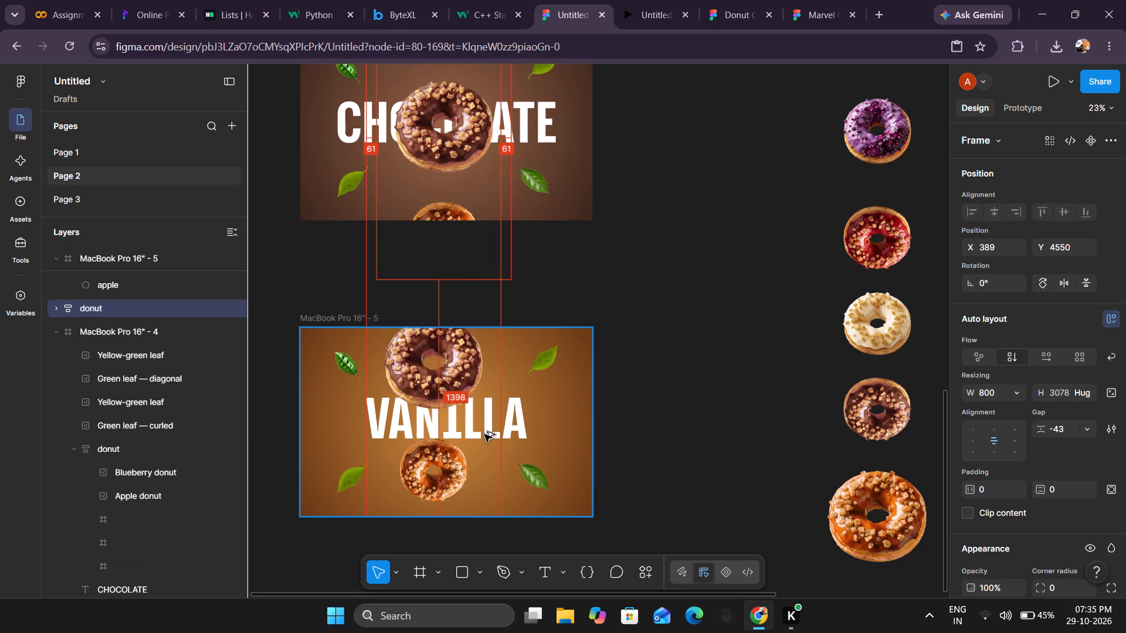
{"action": "left_click_drag", "start_coordinate": [484, 434], "coordinate": [500, 376], "text": "alt"}
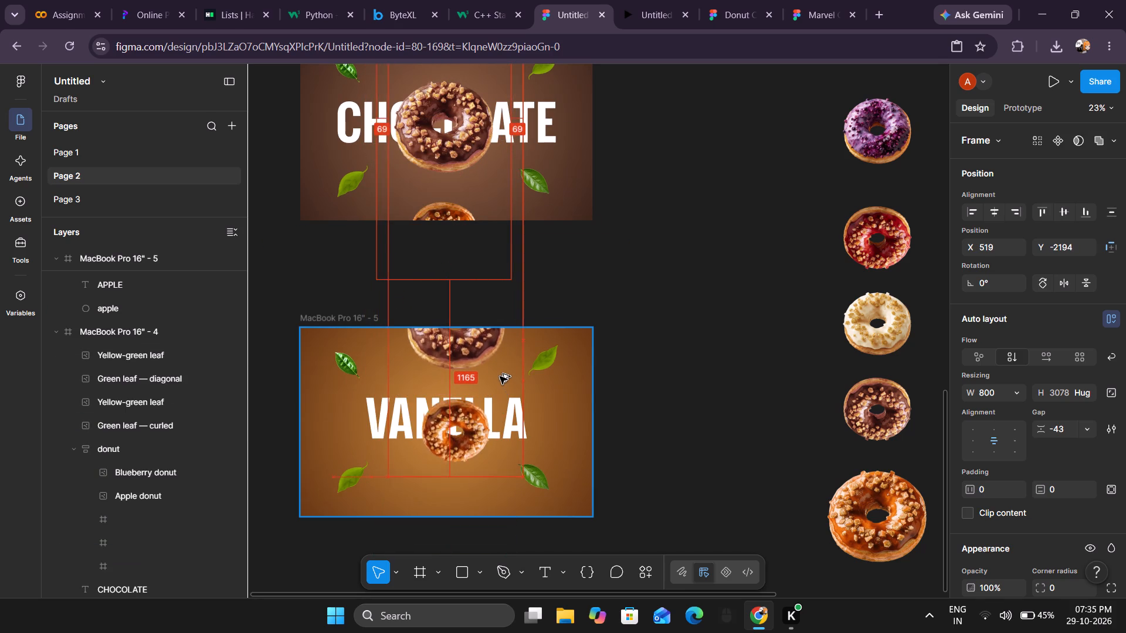
{"action": "left_click_drag", "start_coordinate": [500, 376], "coordinate": [495, 356], "text": "alt"}
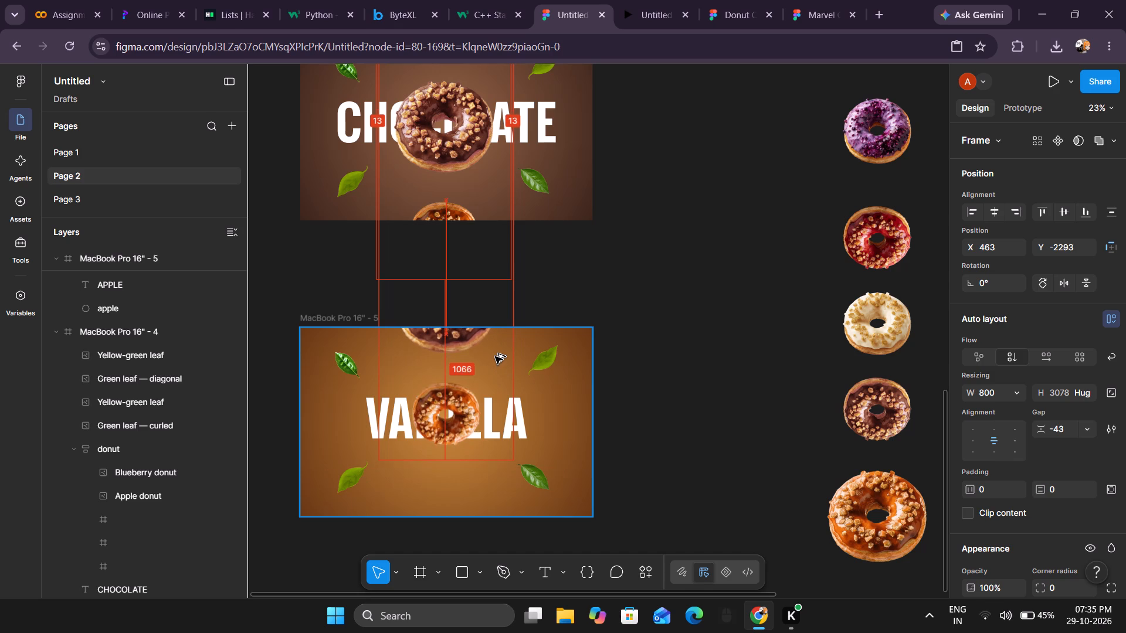
{"action": "left_click_drag", "start_coordinate": [495, 356], "coordinate": [481, 364], "text": "alt"}
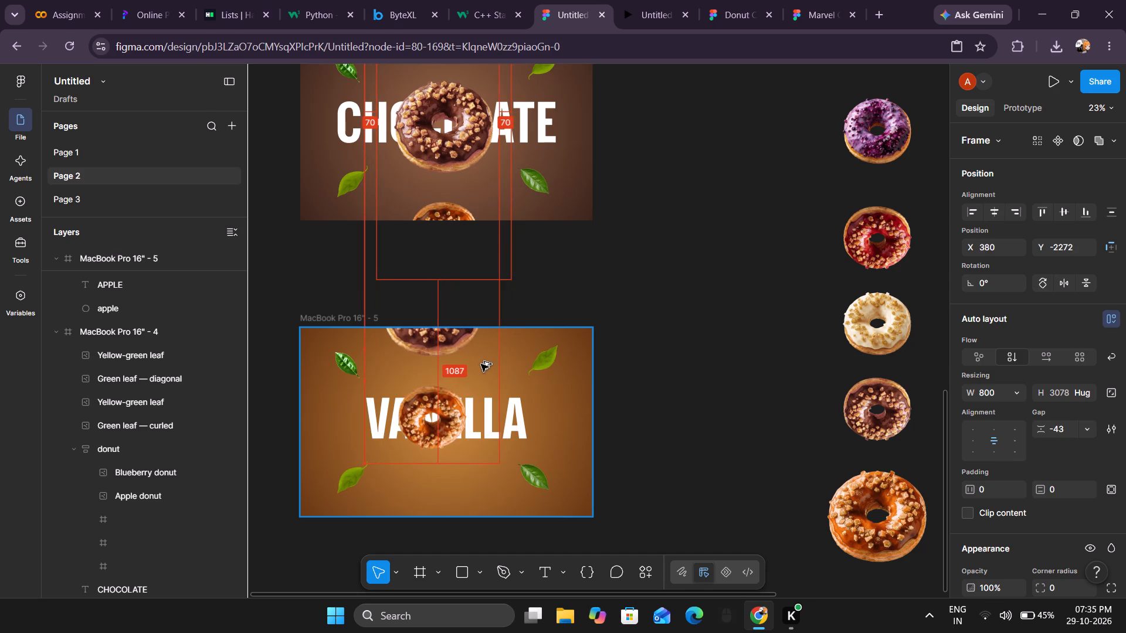
{"action": "left_click_drag", "start_coordinate": [481, 364], "coordinate": [493, 364], "text": "alt"}
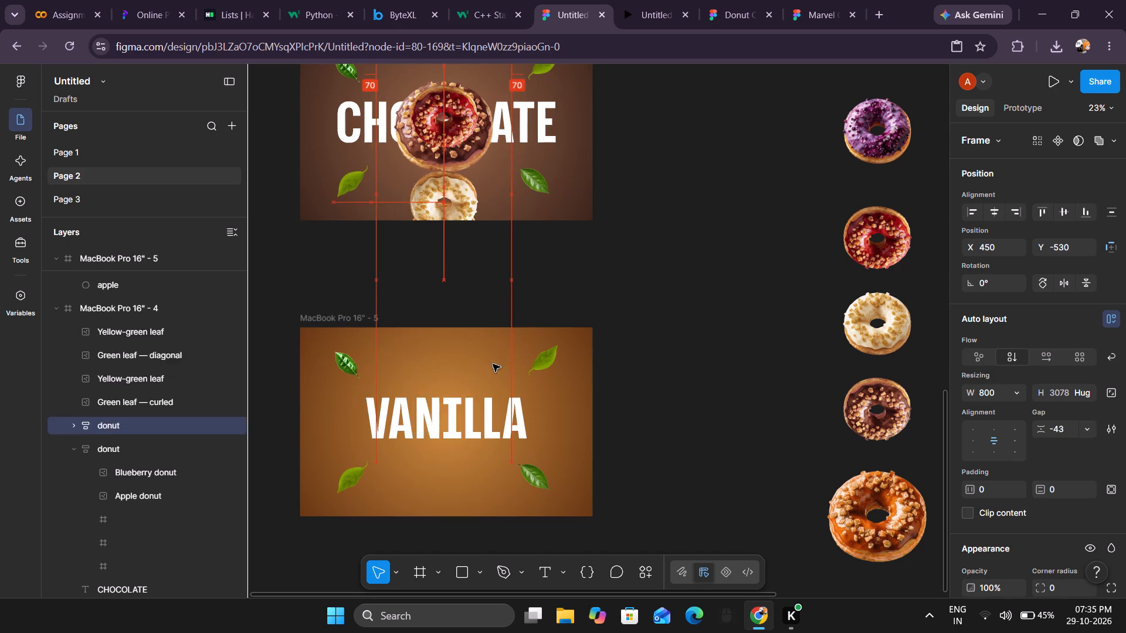
Set the chocolate donut in the fifth frame's stack to 180° rotation and a size of 550 × 550.
{"action": "double_click", "coordinate": [446, 427]}
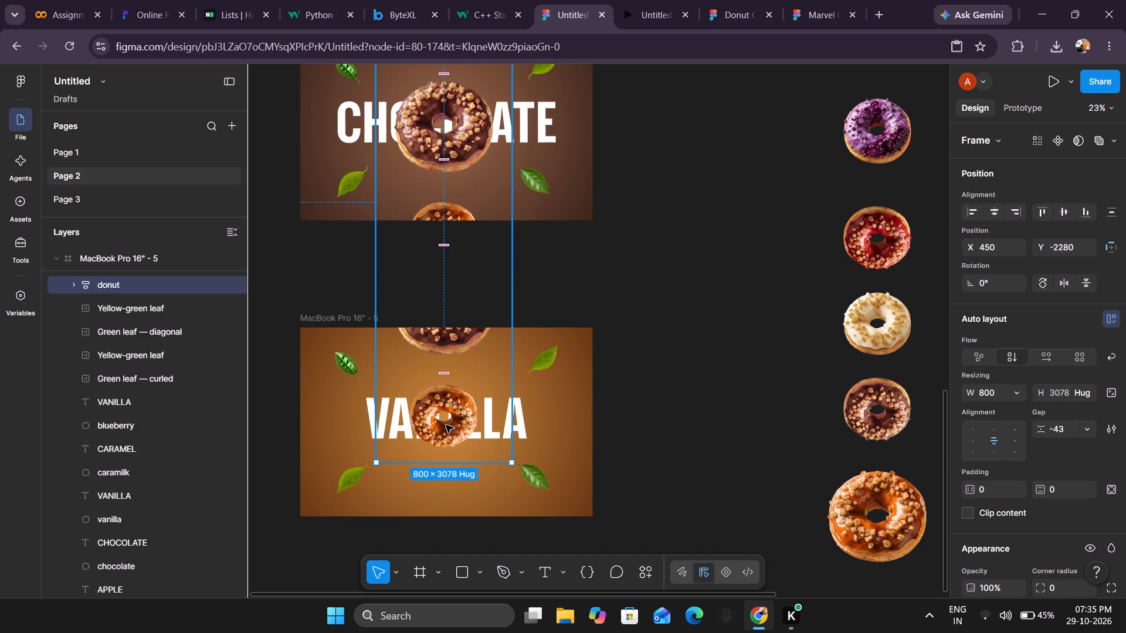
{"action": "left_click", "coordinate": [446, 425]}
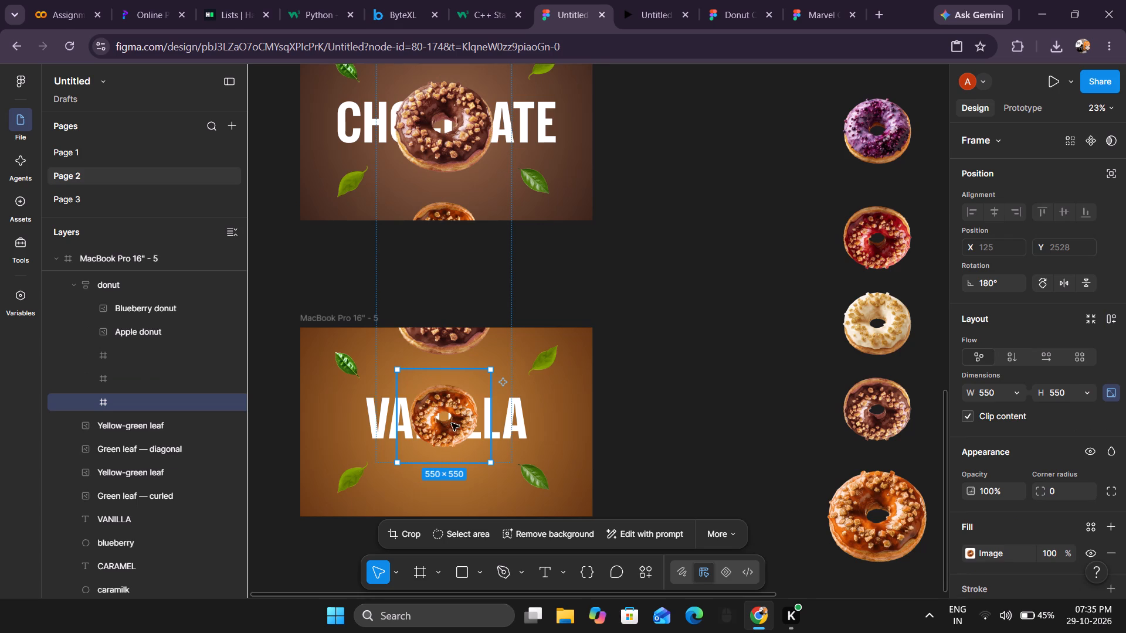
{"action": "double_click", "coordinate": [460, 339]}
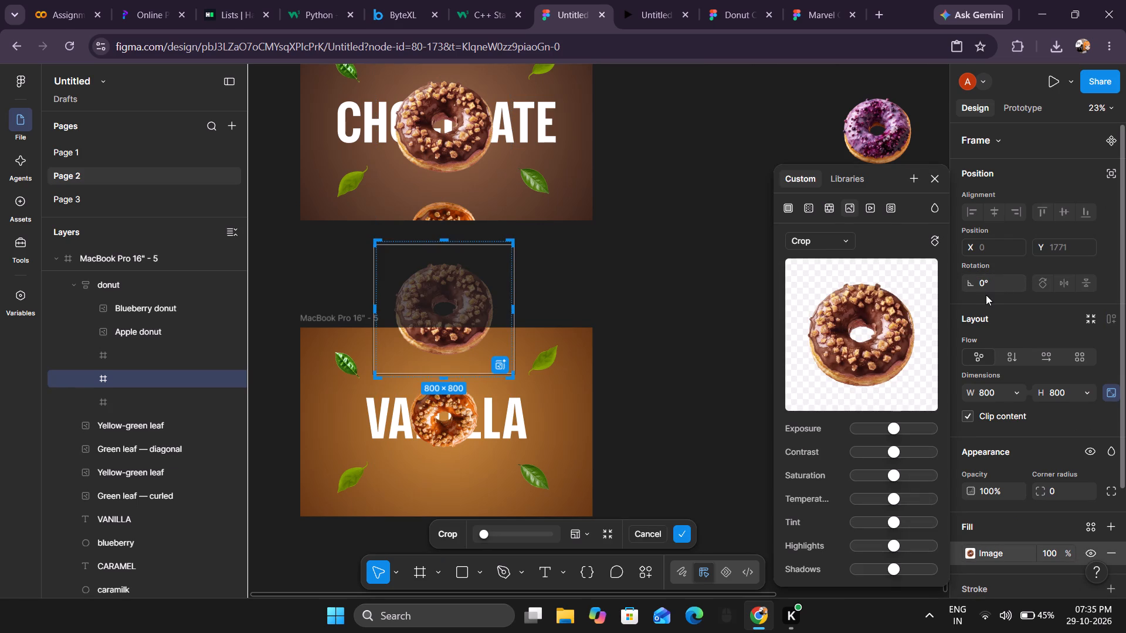
{"action": "left_click", "coordinate": [998, 283]}
{"action": "type", "text": "180"}
{"action": "key", "text": "Return"}
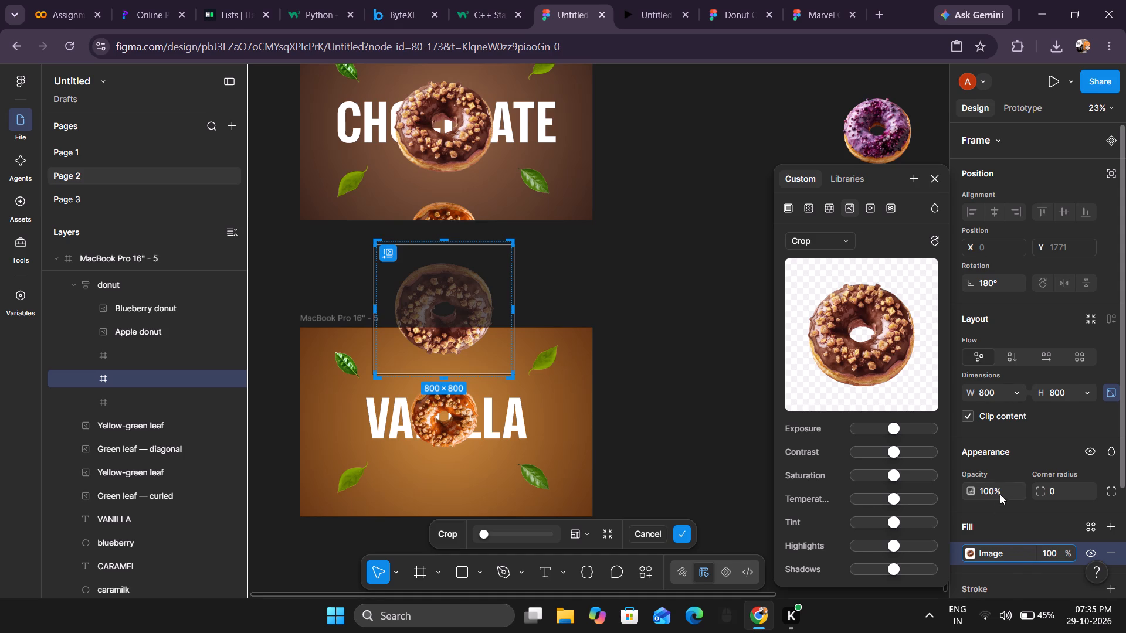
{"action": "double_click", "coordinate": [996, 394]}
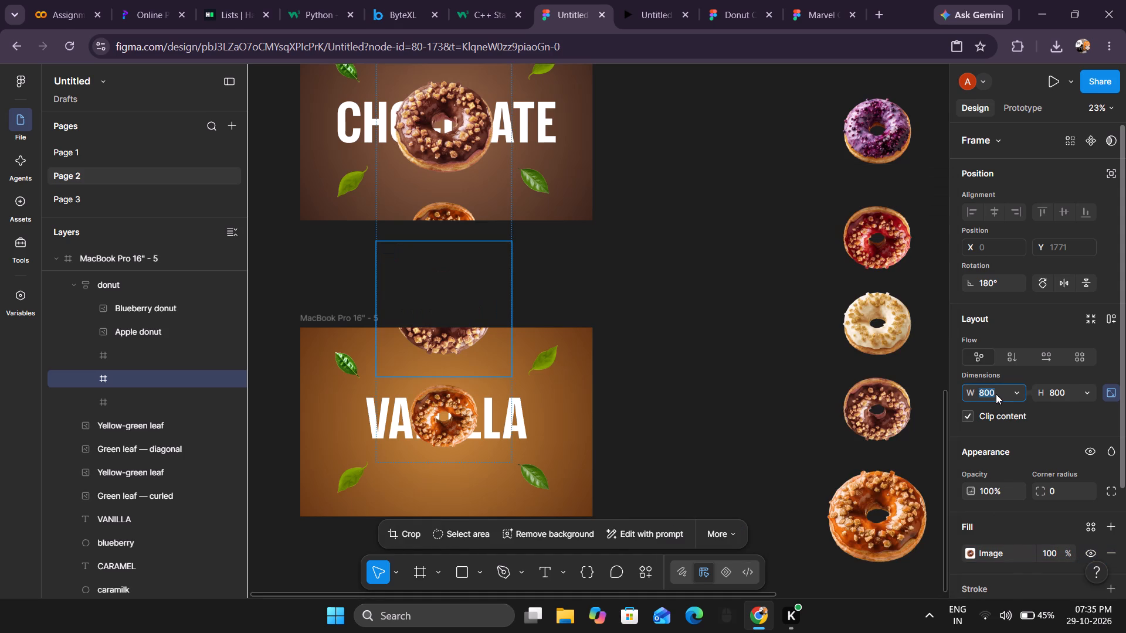
{"action": "type", "text": "550"}
{"action": "key", "text": "Return"}
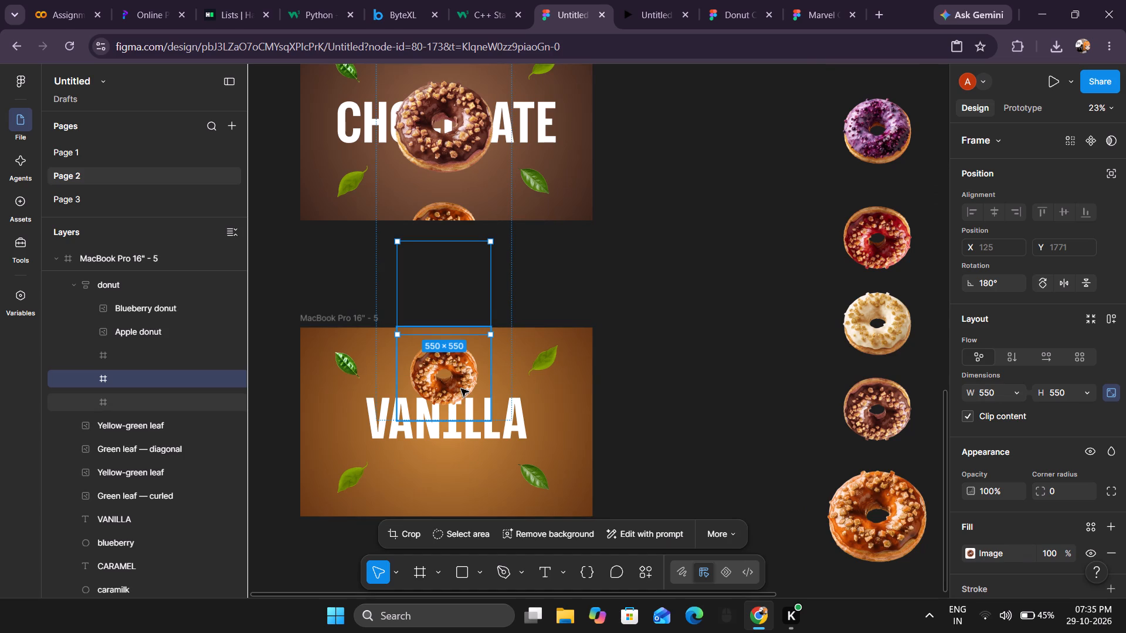
Set the caramel donut in the fifth frame's stack to 0° rotation and enlarge it to 880 × 880.
{"action": "double_click", "coordinate": [461, 389]}
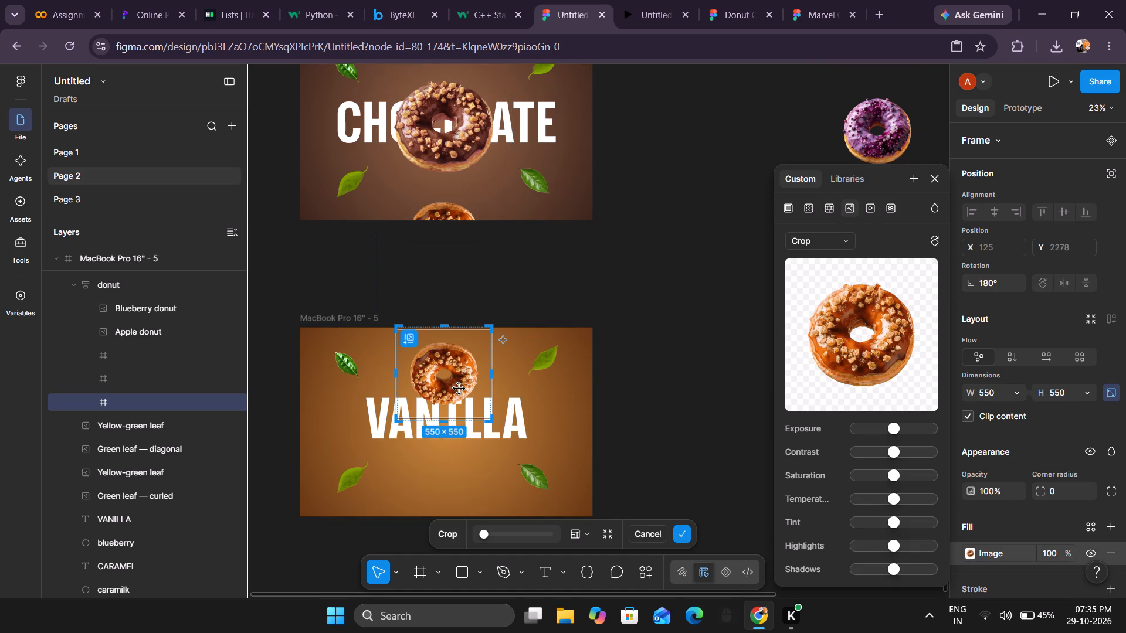
{"action": "double_click", "coordinate": [992, 276]}
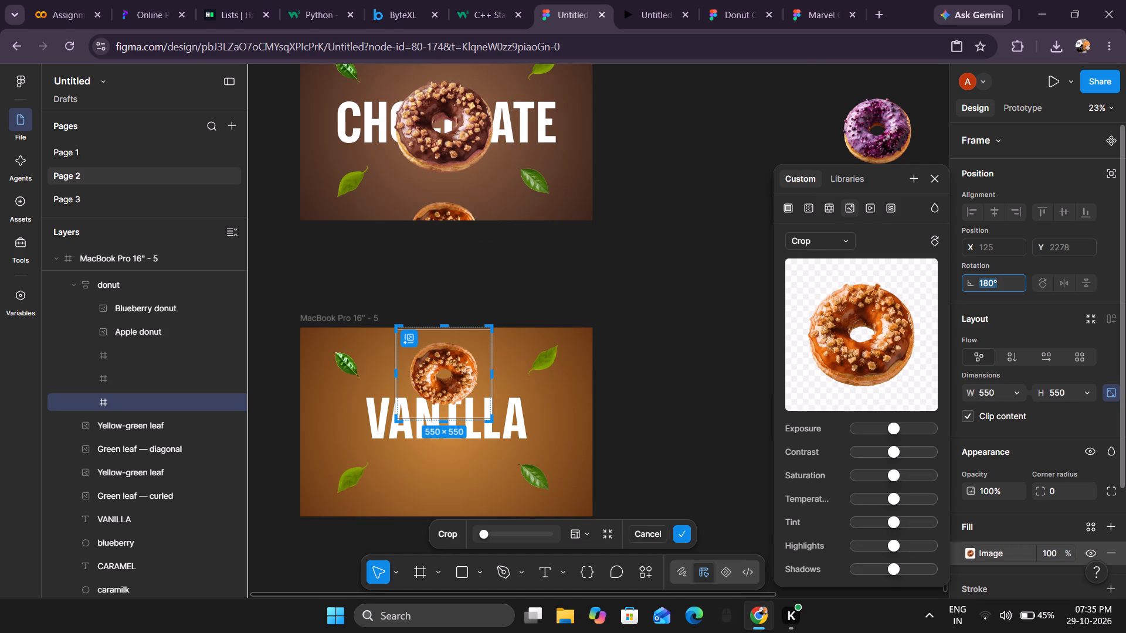
{"action": "key", "text": "0"}
{"action": "key", "text": "Return"}
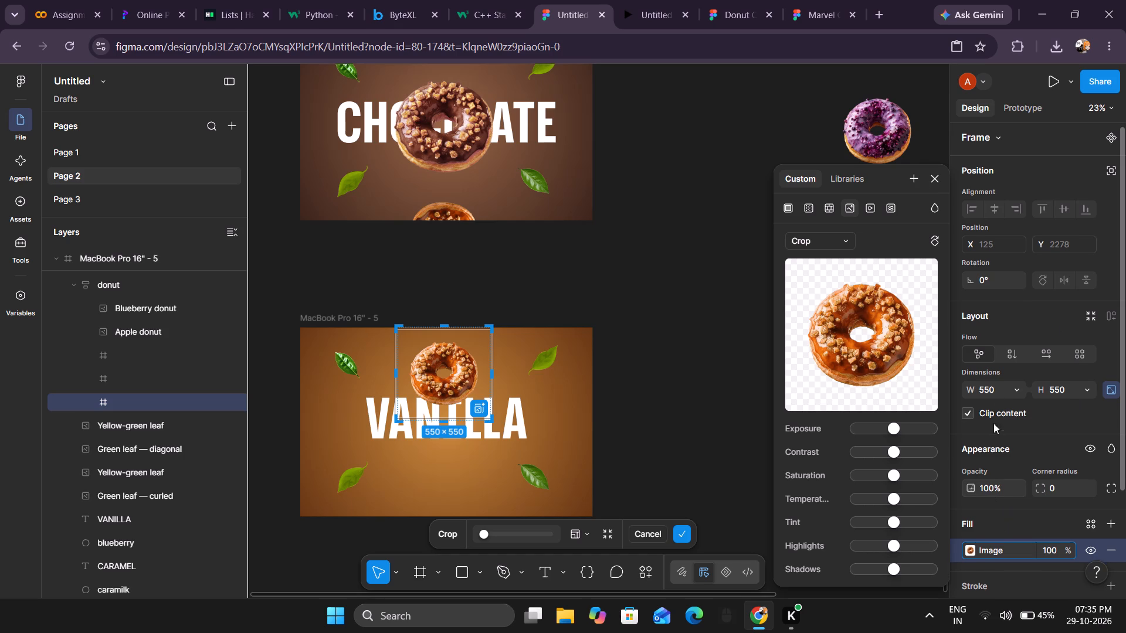
{"action": "double_click", "coordinate": [997, 389]}
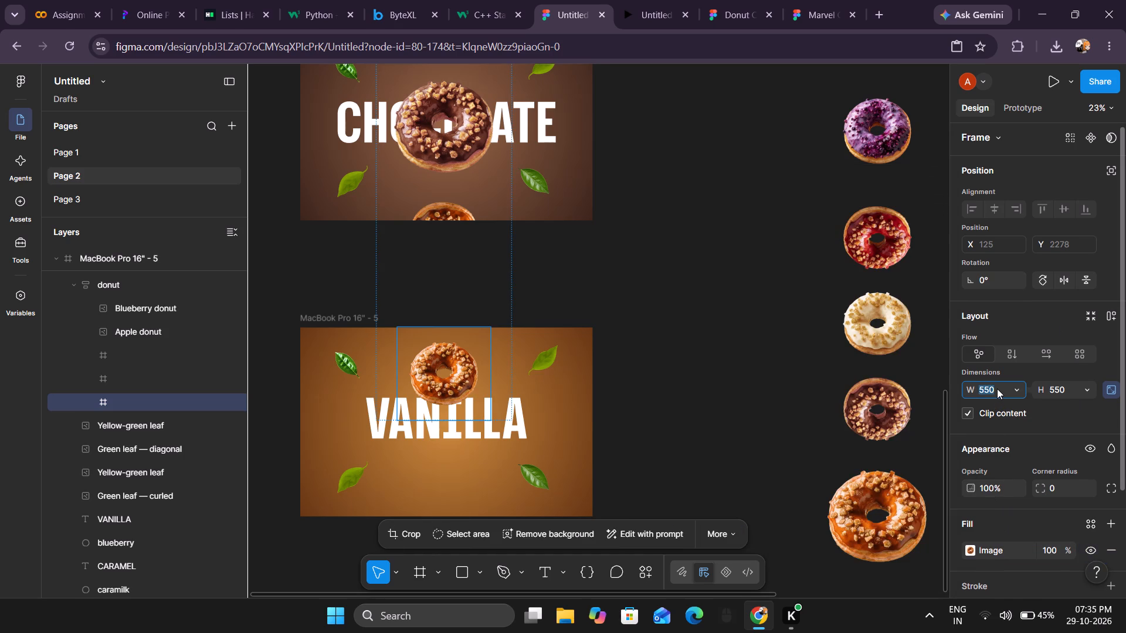
{"action": "type", "text": "880"}
{"action": "key", "text": "Return"}
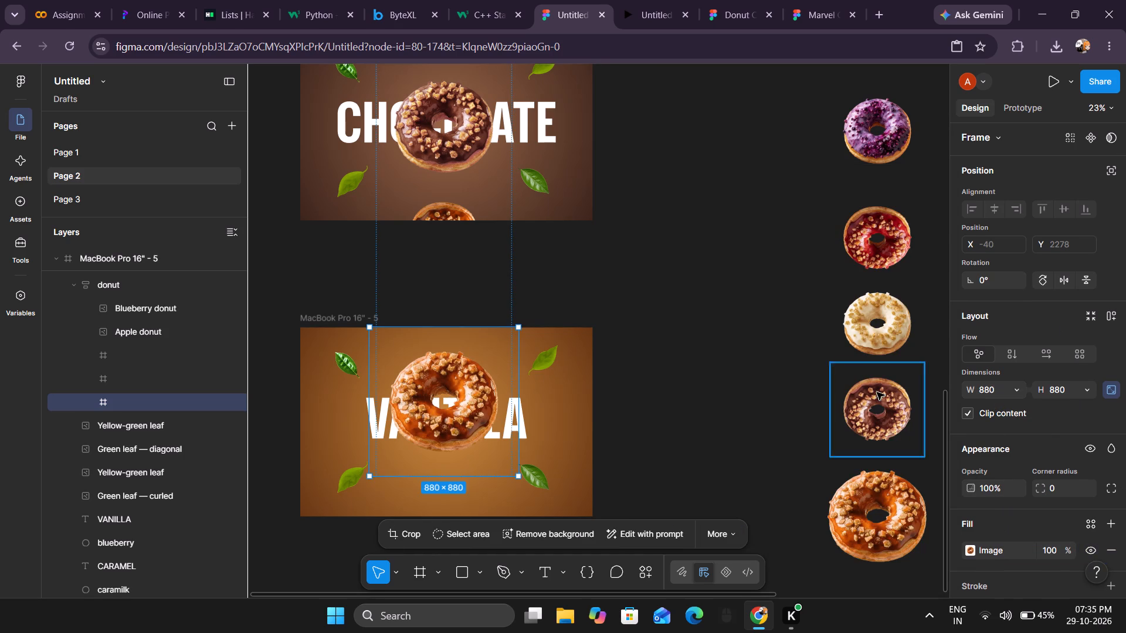
Move the fifth frame's donut stack down to about X 462, Y -2149 so the caramel donut is centred over the title.
{"action": "left_click", "coordinate": [759, 337]}
{"action": "left_click", "coordinate": [455, 392]}
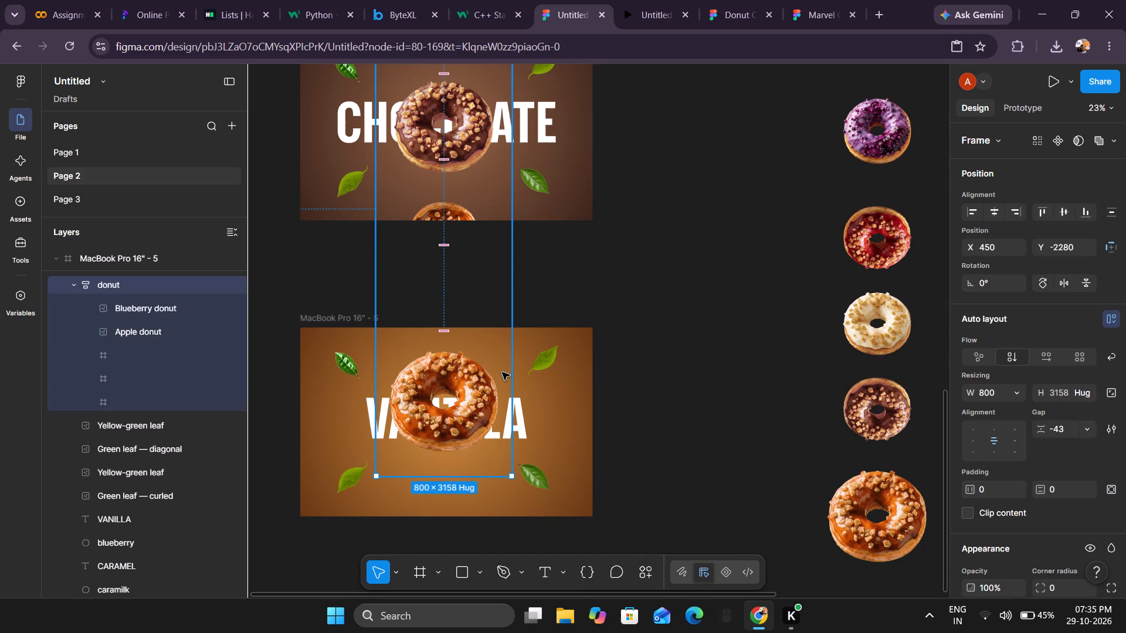
{"action": "left_click_drag", "start_coordinate": [502, 370], "coordinate": [502, 404]}
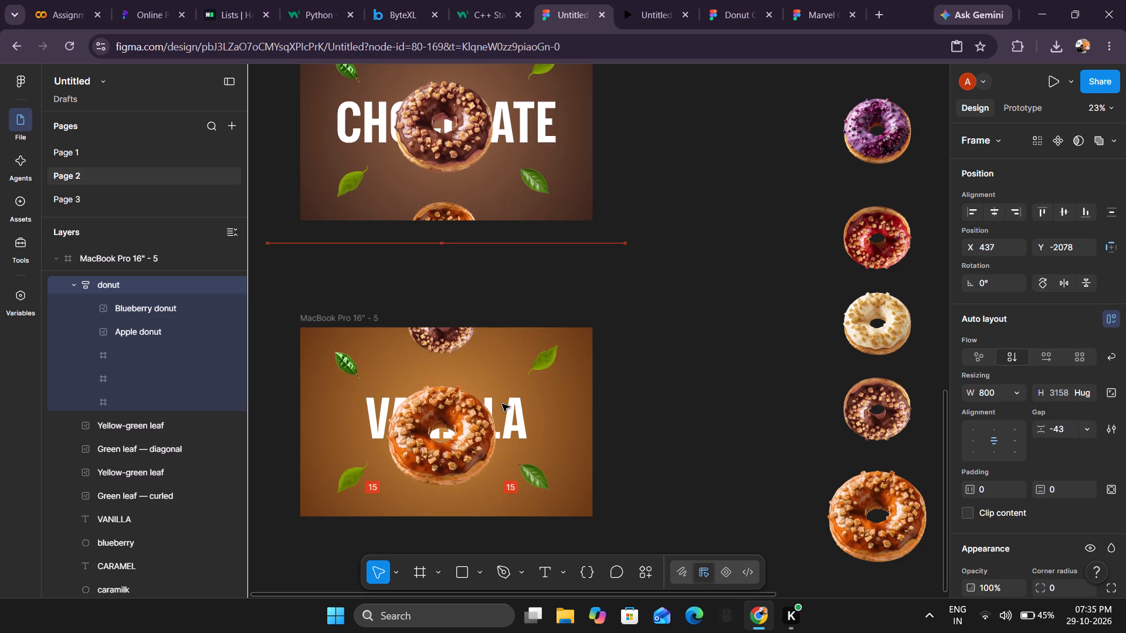
{"action": "left_click_drag", "start_coordinate": [502, 404], "coordinate": [504, 399]}
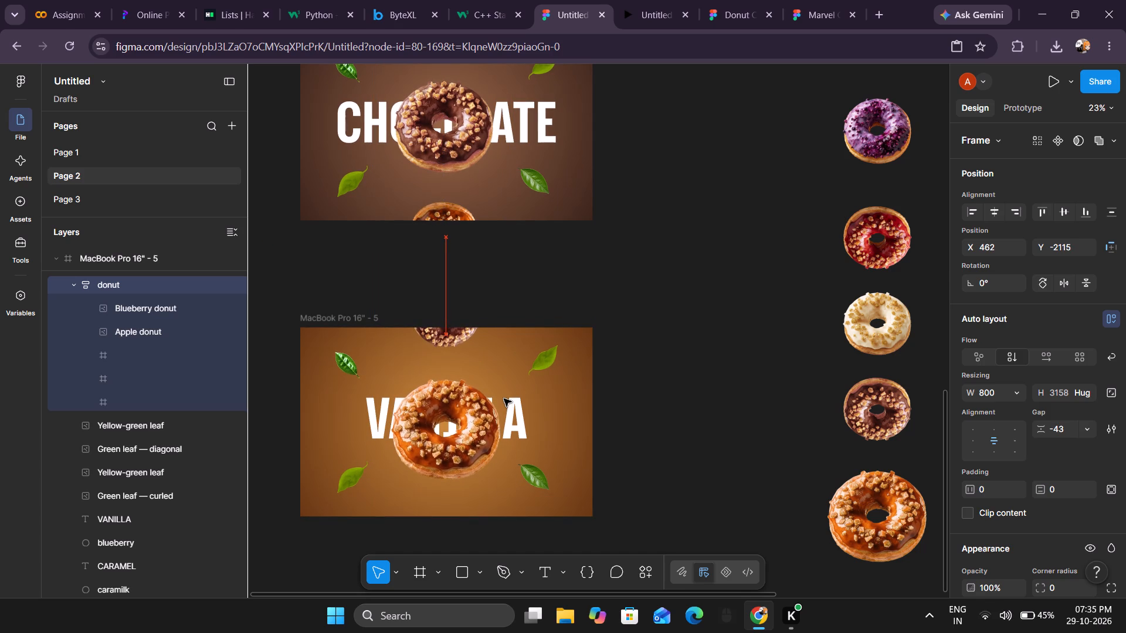
{"action": "left_click_drag", "start_coordinate": [504, 399], "coordinate": [504, 394]}
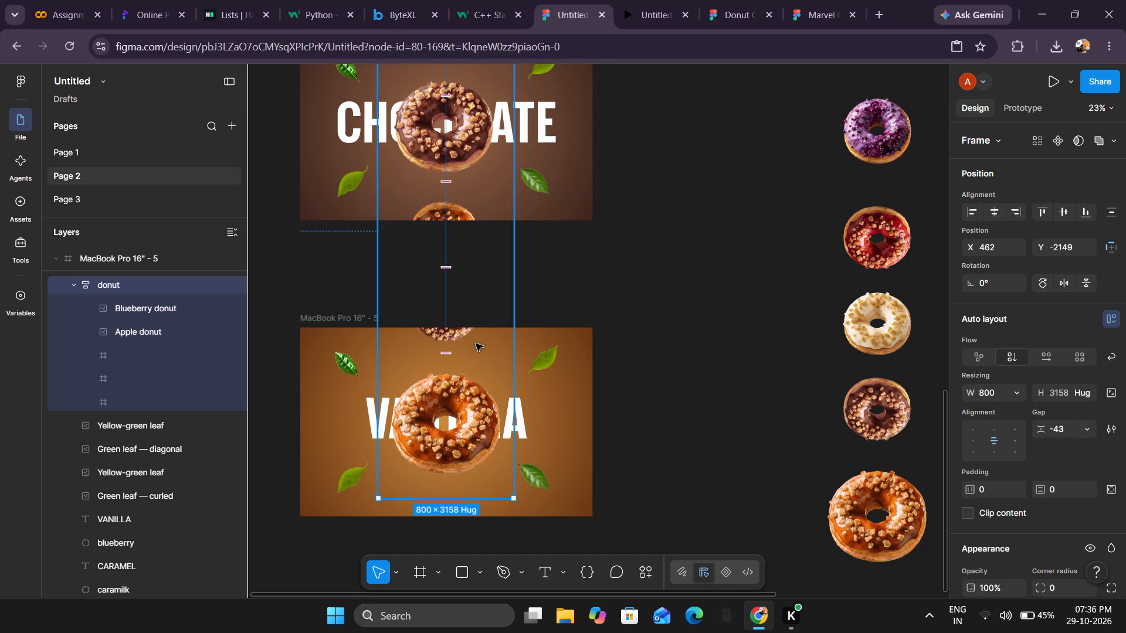
Set the gap between donuts in the fifth frame's stack to -38, and clear the selection.
{"action": "left_click", "coordinate": [460, 334]}
{"action": "left_click", "coordinate": [443, 353]}
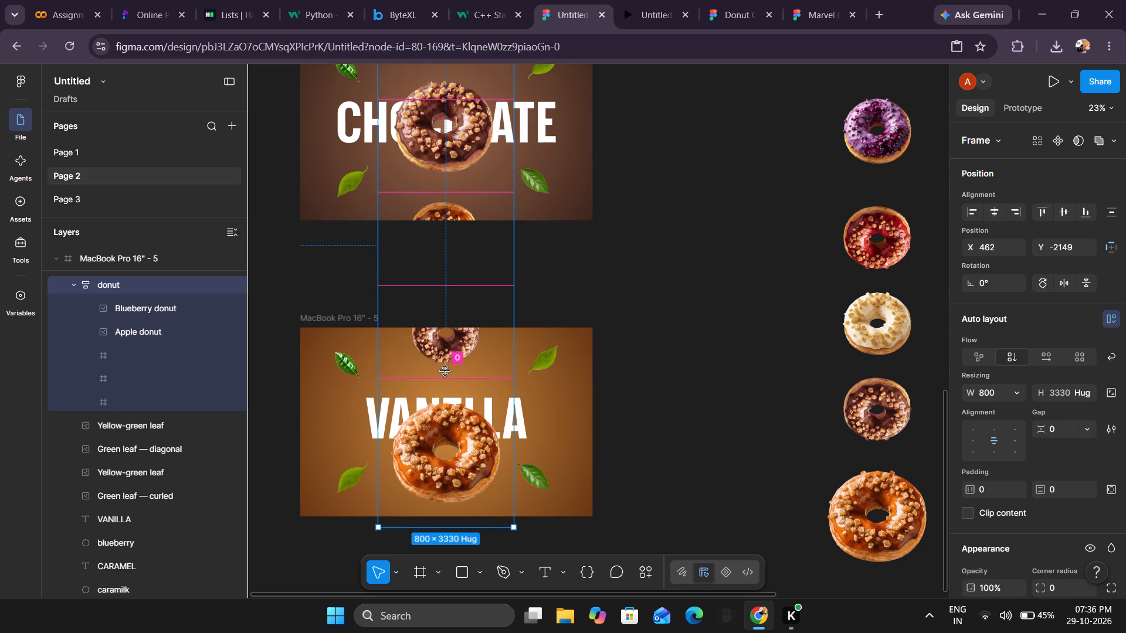
{"action": "left_click", "coordinate": [452, 431]}
{"action": "left_click", "coordinate": [674, 376]}
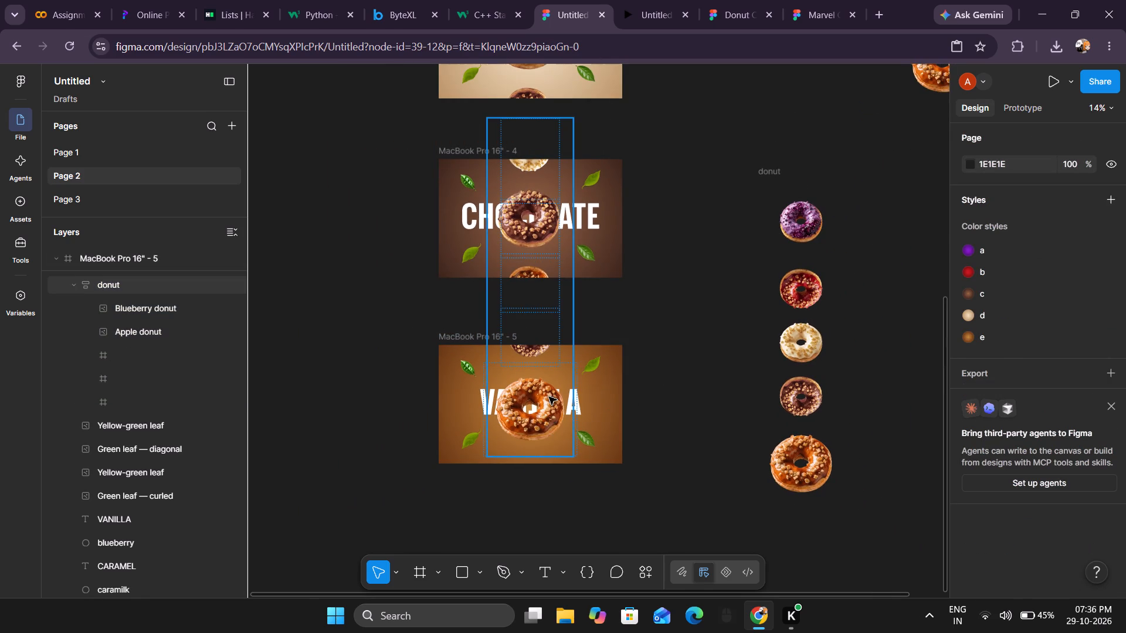
Set the chocolate donut in the fifth frame's stack to 560 × 560.
{"action": "double_click", "coordinate": [538, 348]}
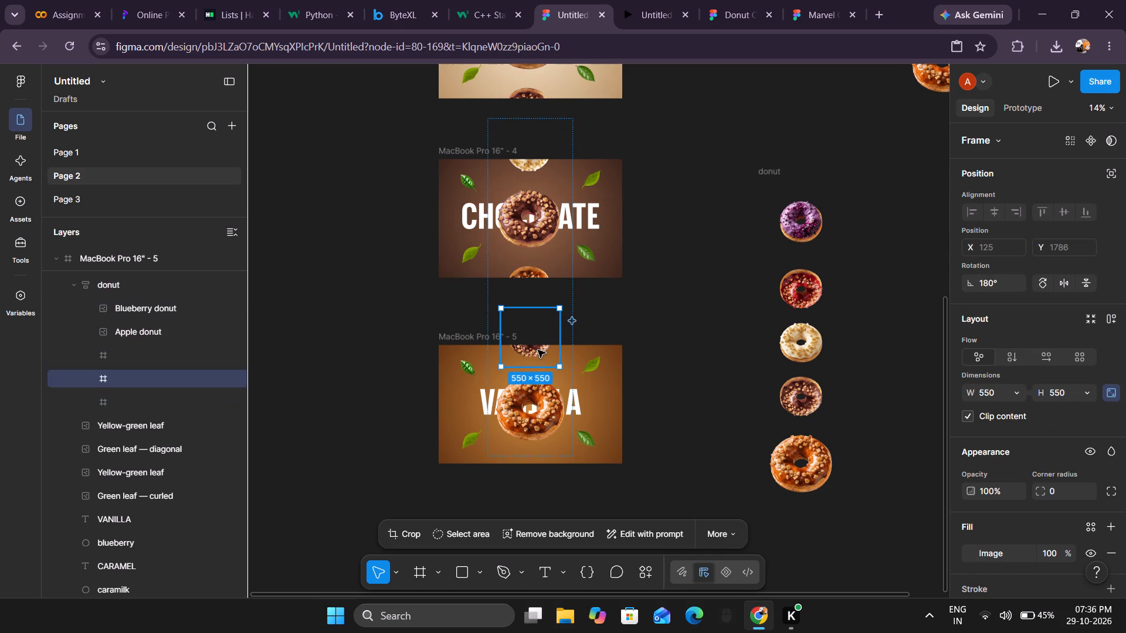
{"action": "left_click", "coordinate": [994, 390]}
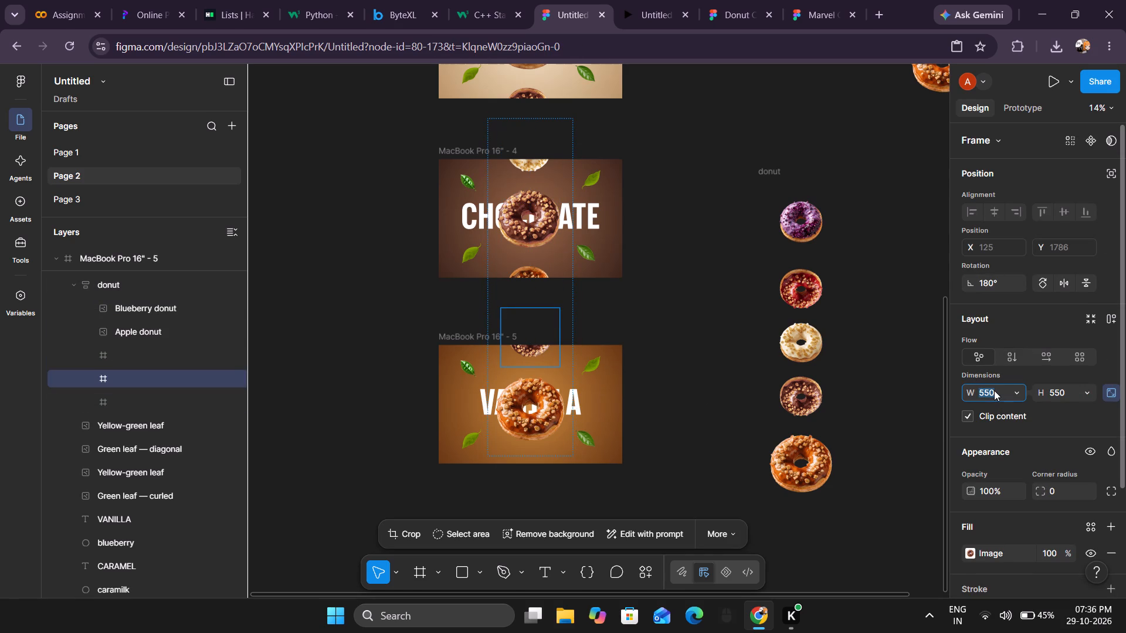
{"action": "left_click", "coordinate": [994, 390]}
{"action": "key", "text": "BackSpace"}
{"action": "key", "text": "BackSpace"}
{"action": "key", "text": "6"}
{"action": "key", "text": "0"}
{"action": "key", "text": "Return"}
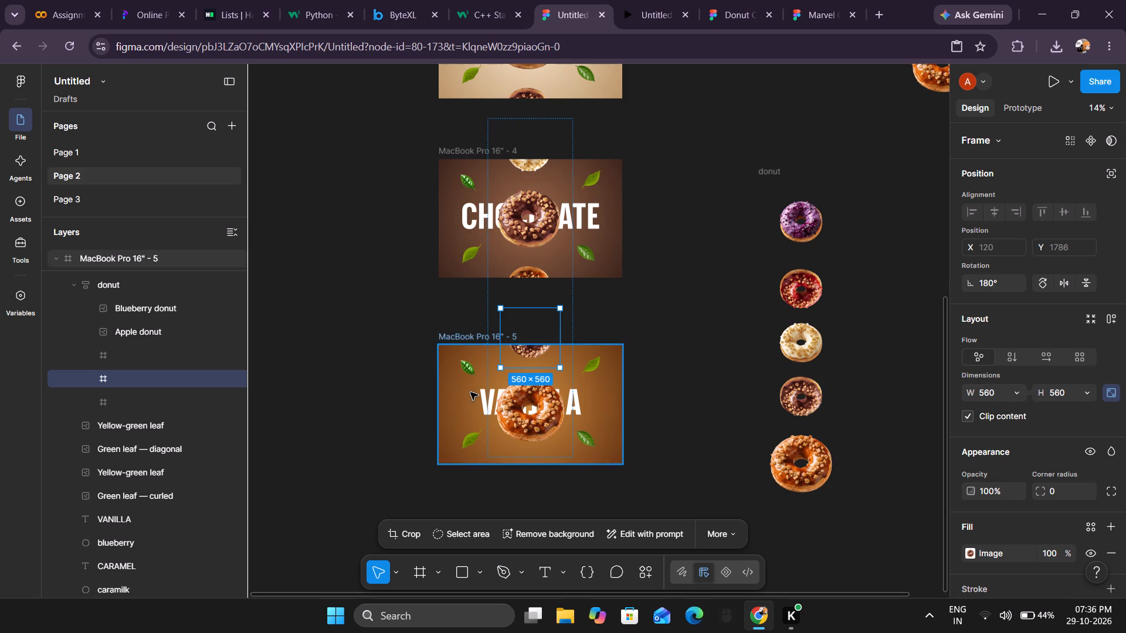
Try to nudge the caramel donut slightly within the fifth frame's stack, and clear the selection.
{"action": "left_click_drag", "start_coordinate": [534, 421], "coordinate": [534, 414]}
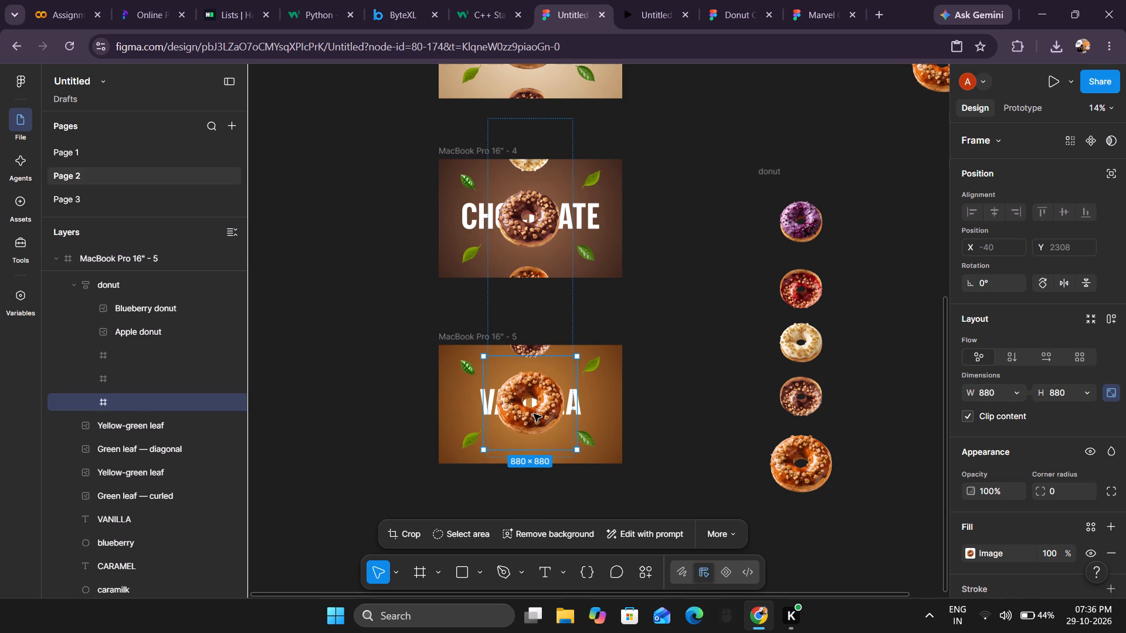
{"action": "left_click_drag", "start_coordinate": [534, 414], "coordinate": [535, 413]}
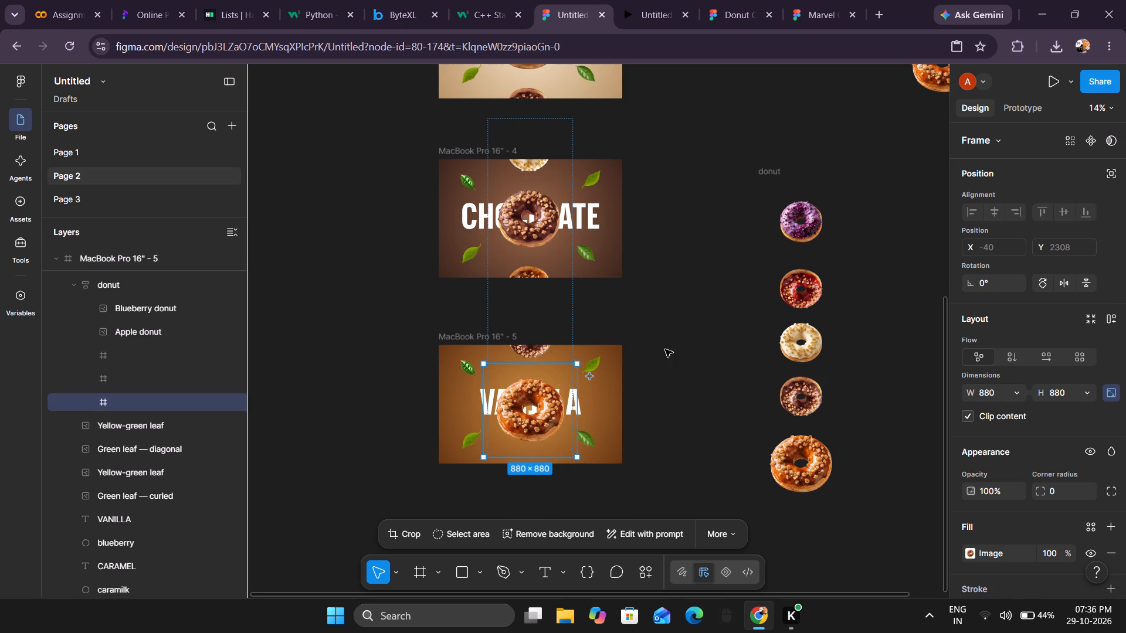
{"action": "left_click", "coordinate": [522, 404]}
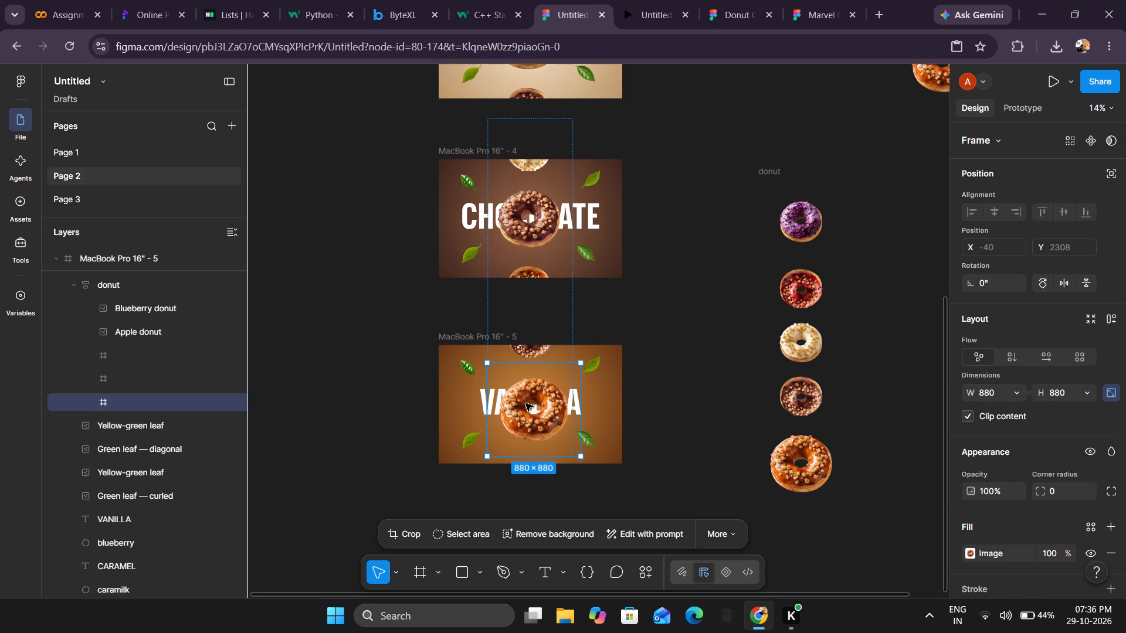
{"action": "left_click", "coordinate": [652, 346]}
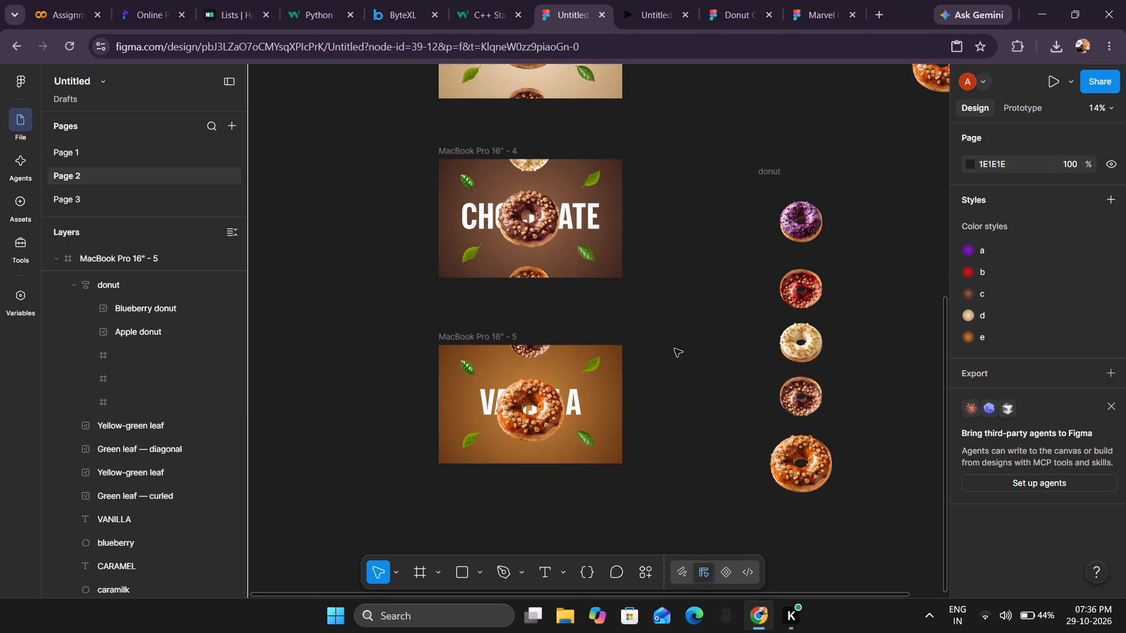
Examine the flavour frames from blueberry to caramel, comparing their donut placement, titles and backgrounds.
{"action": "scroll", "coordinate": [724, 359], "scroll_direction": "down", "scroll_amount": 1}
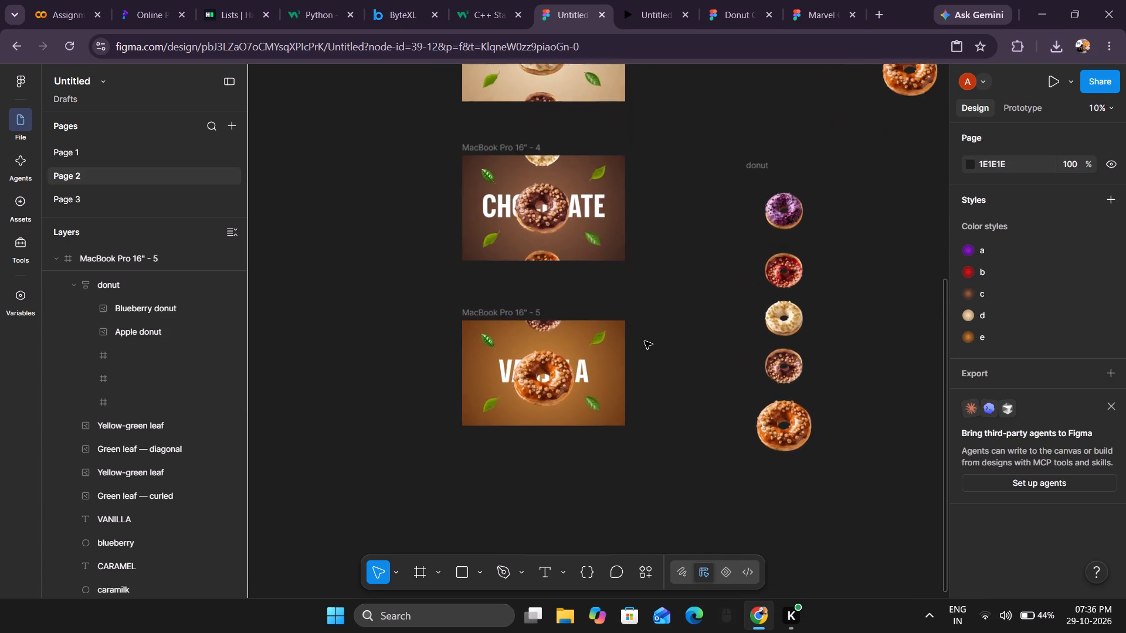
{"action": "scroll", "coordinate": [645, 341], "scroll_direction": "up", "scroll_amount": 7}
{"action": "scroll", "coordinate": [645, 341], "scroll_direction": "down", "scroll_amount": 9}
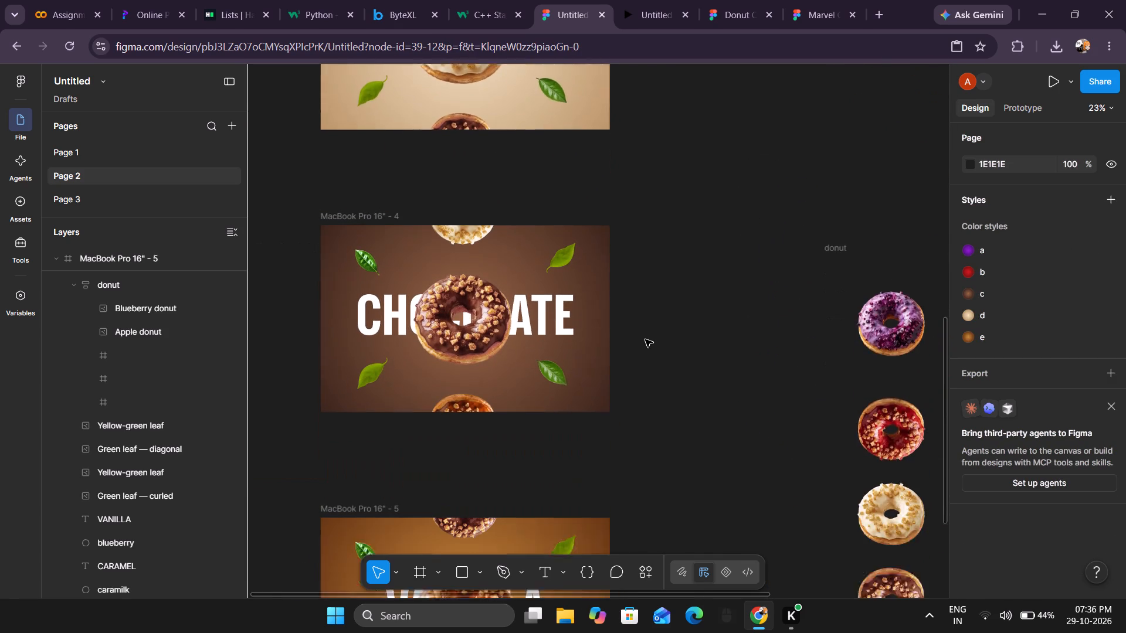
{"action": "scroll", "coordinate": [645, 334], "scroll_direction": "up", "scroll_amount": 11}
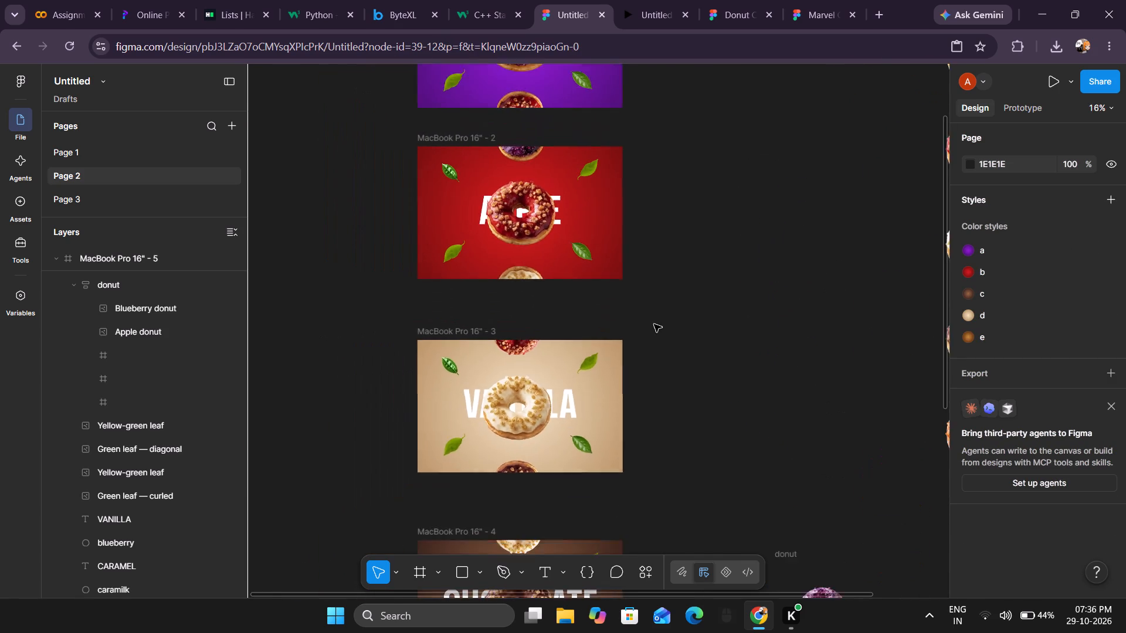
{"action": "scroll", "coordinate": [654, 324], "scroll_direction": "up", "scroll_amount": 5}
{"action": "scroll", "coordinate": [654, 324], "scroll_direction": "down", "scroll_amount": 5}
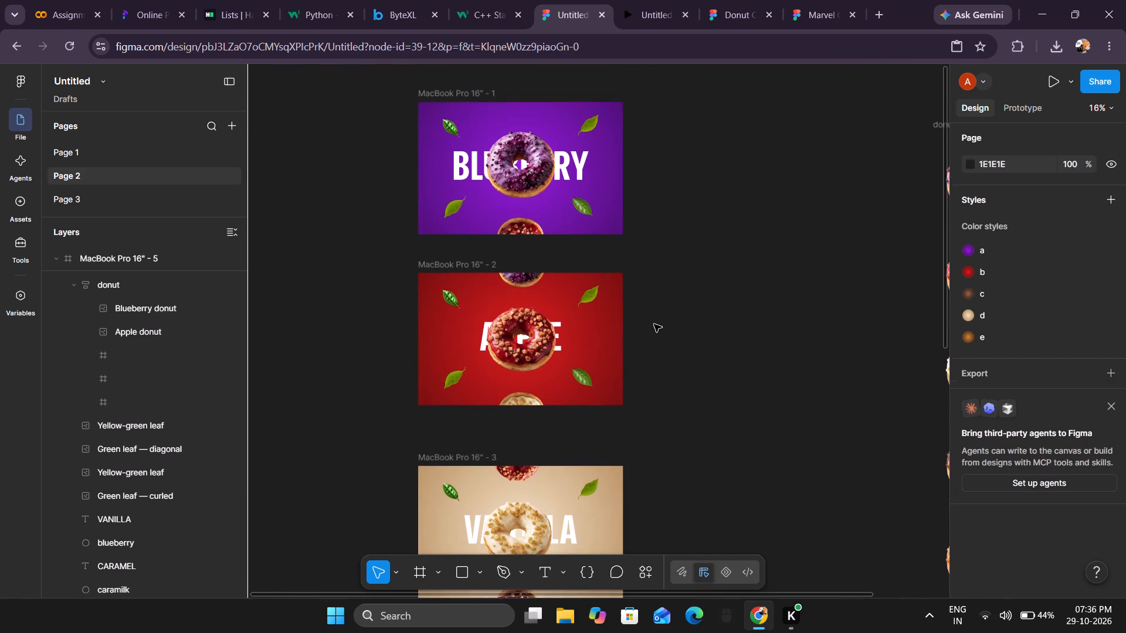
{"action": "scroll", "coordinate": [654, 324], "scroll_direction": "down", "scroll_amount": 1}
{"action": "scroll", "coordinate": [576, 435], "scroll_direction": "down", "scroll_amount": 2}
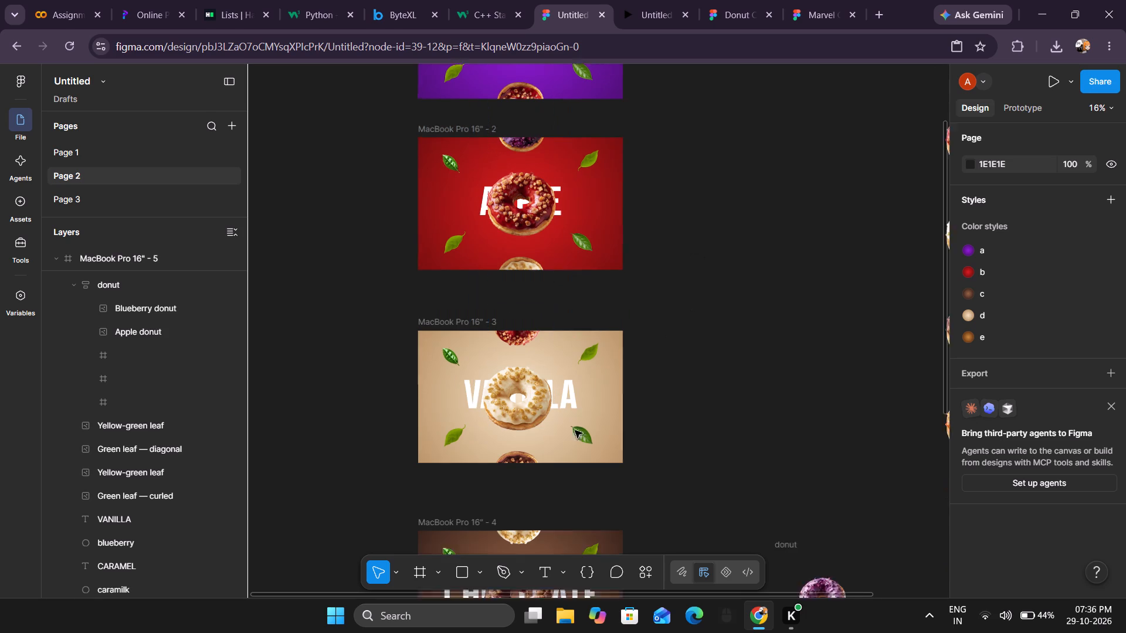
{"action": "scroll", "coordinate": [575, 430], "scroll_direction": "down", "scroll_amount": 4}
{"action": "scroll", "coordinate": [698, 352], "scroll_direction": "up", "scroll_amount": 6}
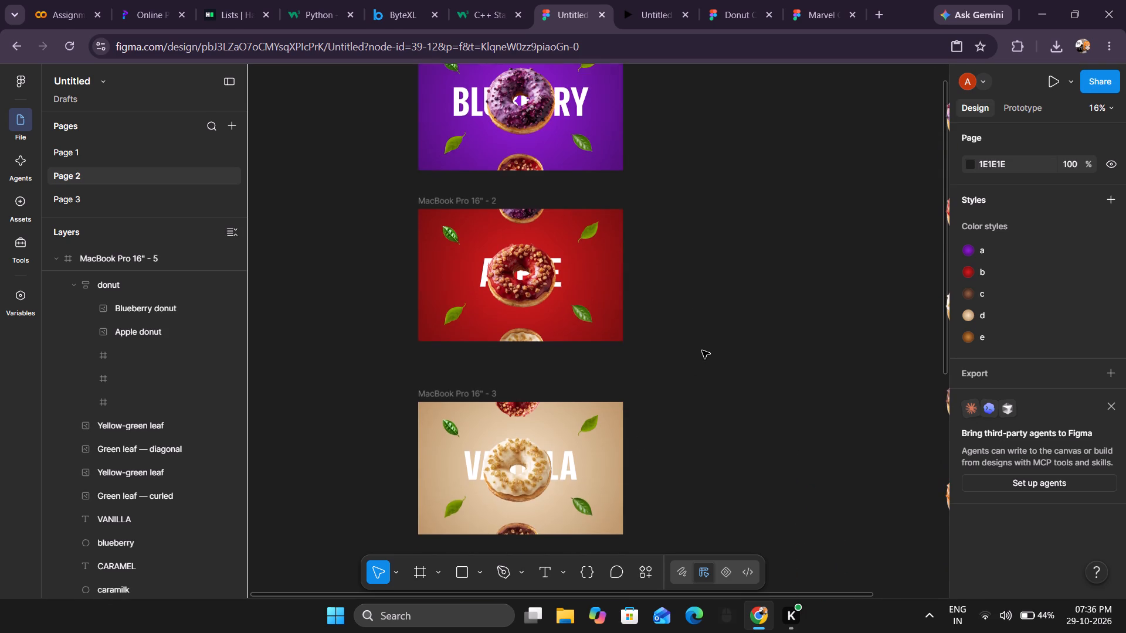
{"action": "scroll", "coordinate": [704, 321], "scroll_direction": "up", "scroll_amount": 2}
Show the prototype connections and examine how the five flavour frames are linked.
{"action": "left_click", "coordinate": [768, 281]}
{"action": "left_click", "coordinate": [1018, 117]}
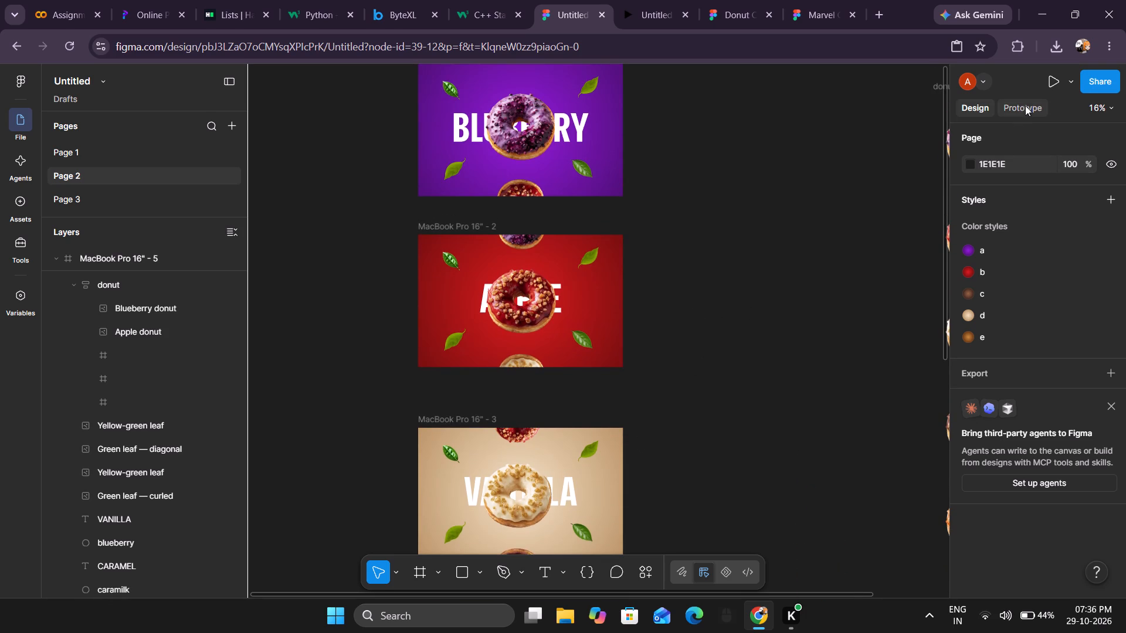
{"action": "left_click", "coordinate": [1026, 104]}
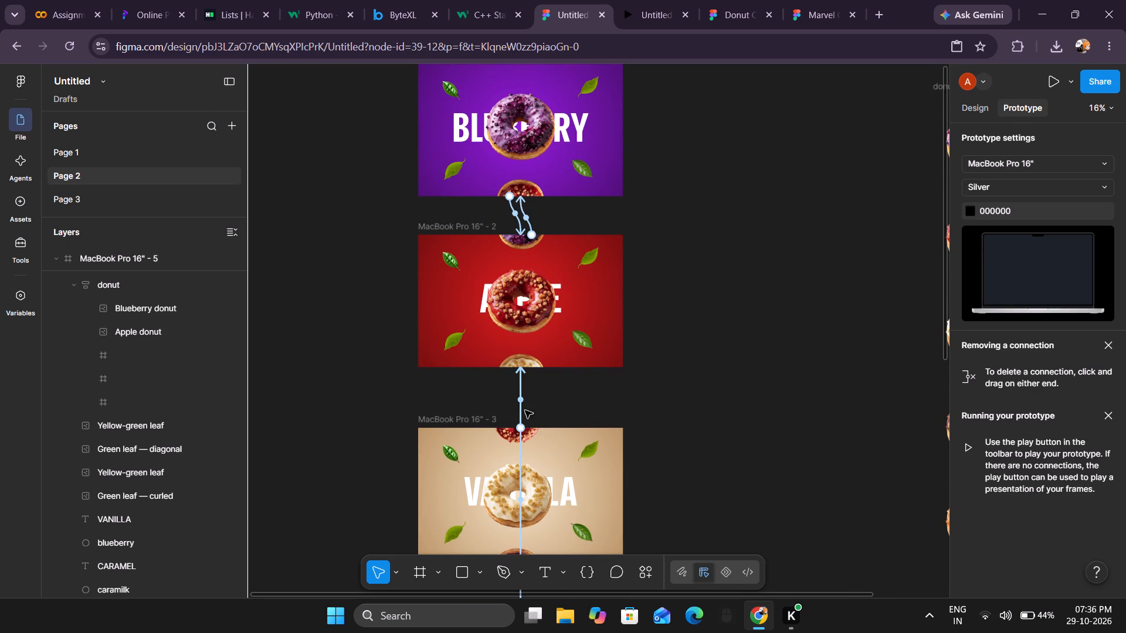
{"action": "scroll", "coordinate": [689, 321], "scroll_direction": "down", "scroll_amount": 8}
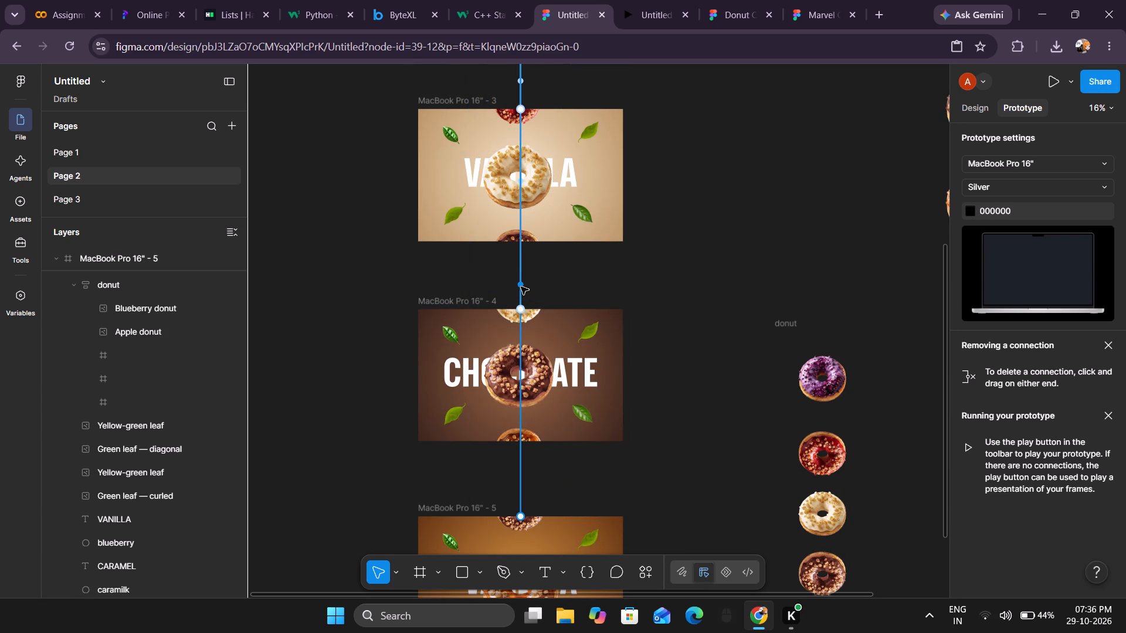
{"action": "scroll", "coordinate": [521, 287], "scroll_direction": "down", "scroll_amount": 5}
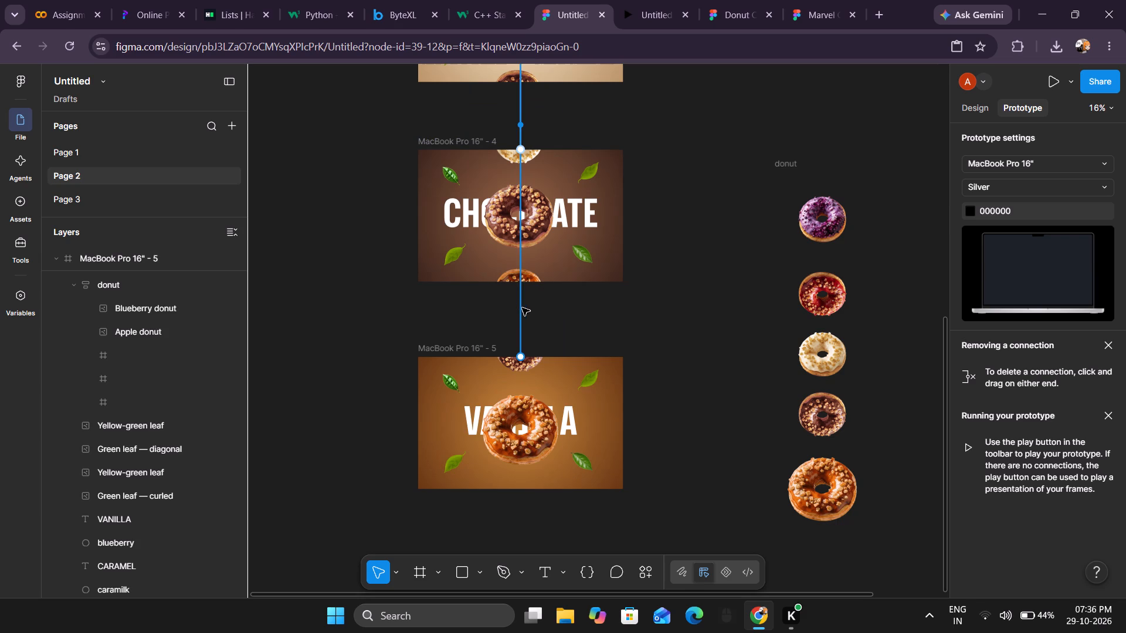
{"action": "scroll", "coordinate": [738, 205], "scroll_direction": "up", "scroll_amount": 3}
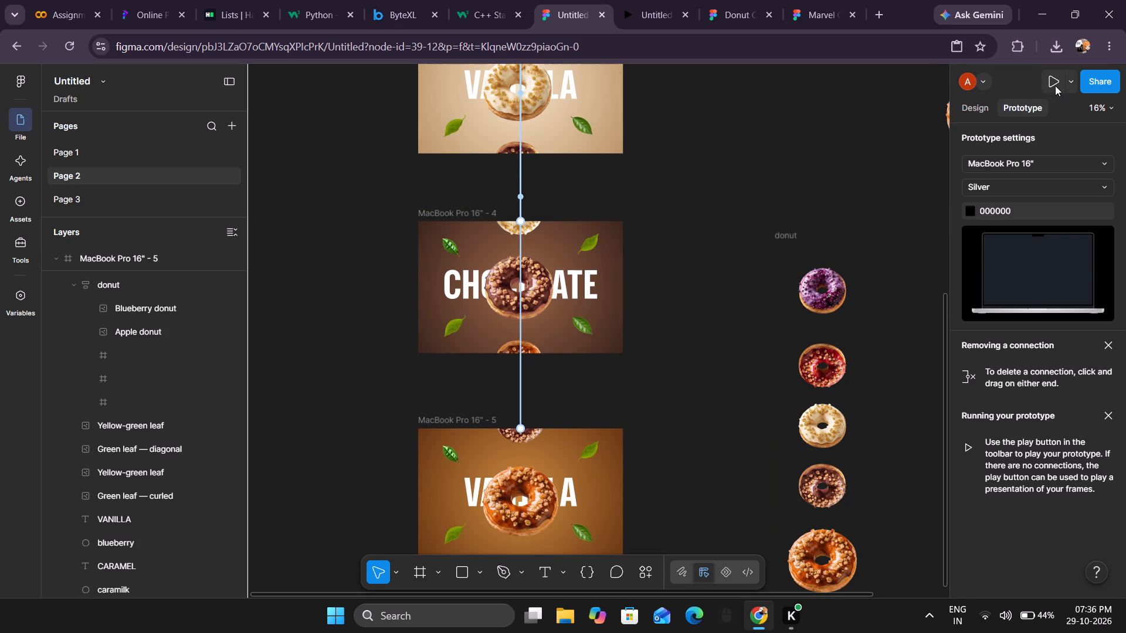
Play the prototype and step back and forth through its screens up to the last one, checking the transitions.
{"action": "left_click", "coordinate": [1055, 85]}
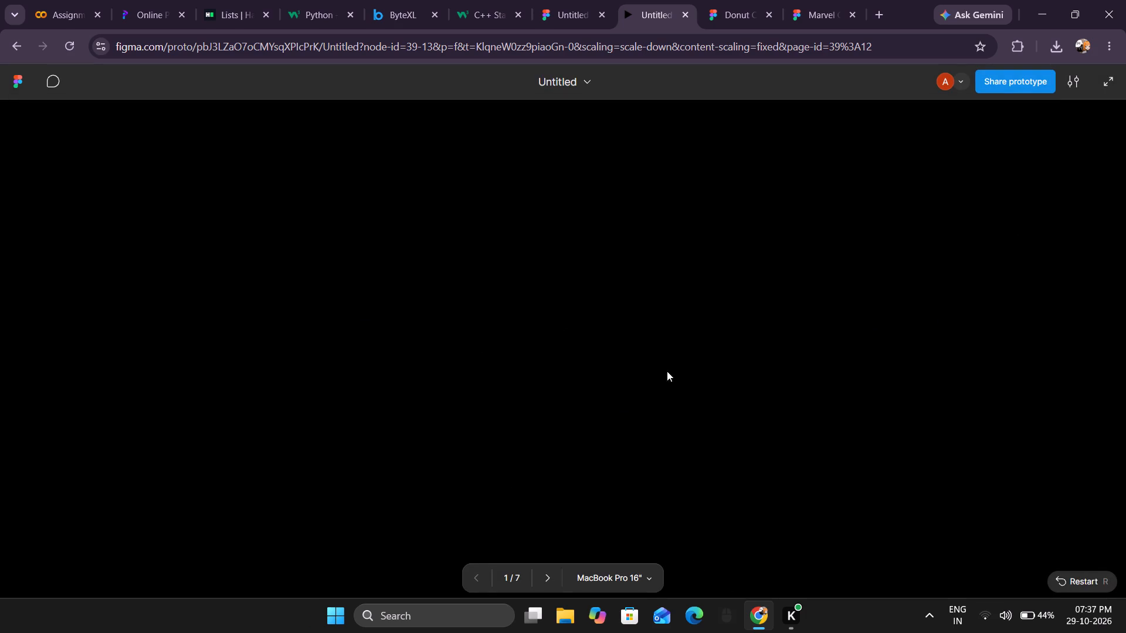
{"action": "left_click", "coordinate": [557, 578]}
{"action": "left_click", "coordinate": [552, 575]}
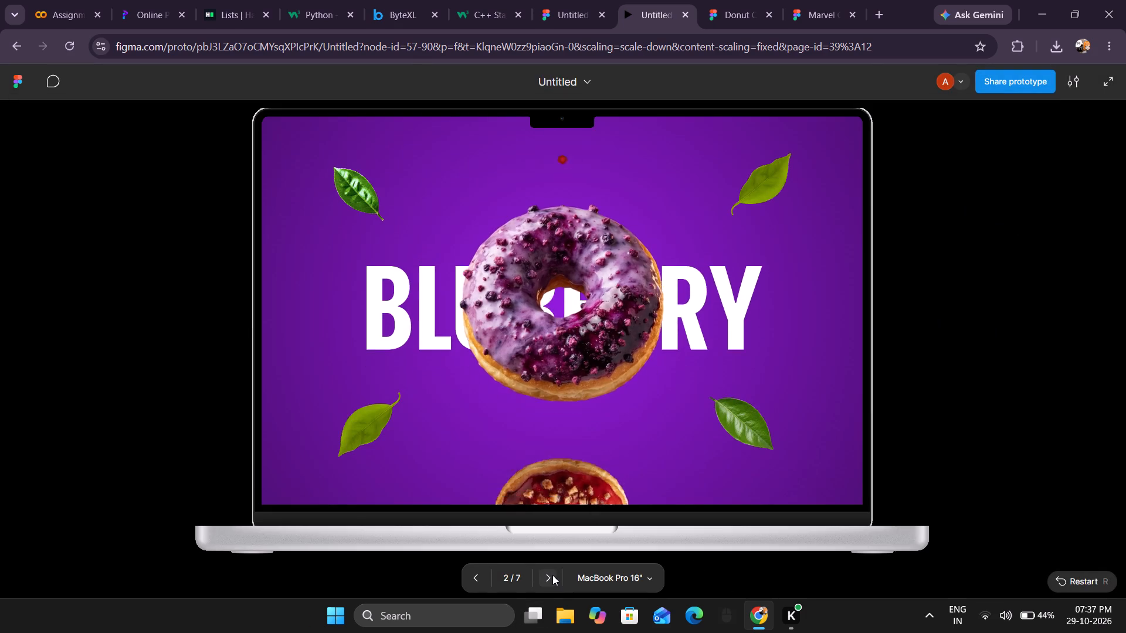
{"action": "left_click", "coordinate": [470, 584]}
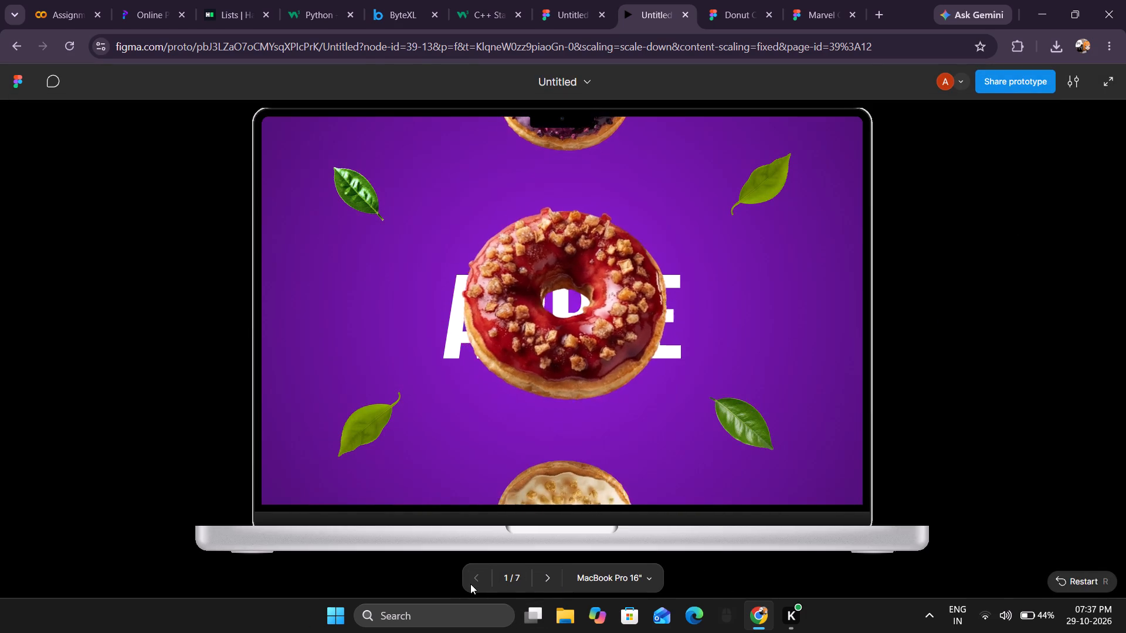
{"action": "left_click", "coordinate": [545, 576]}
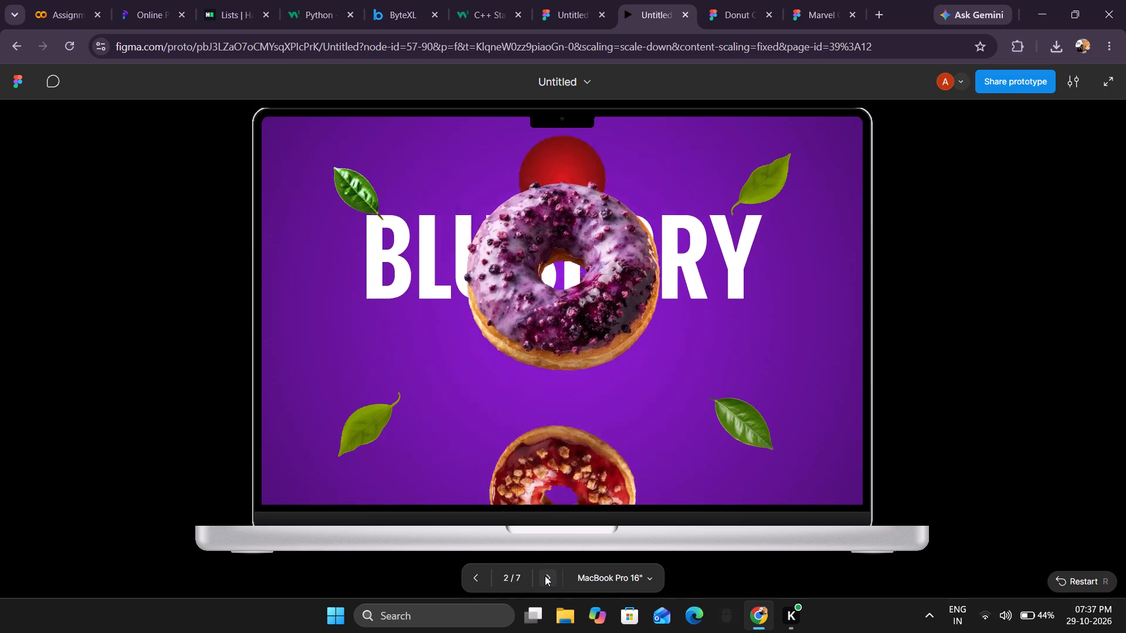
{"action": "left_click", "coordinate": [469, 577]}
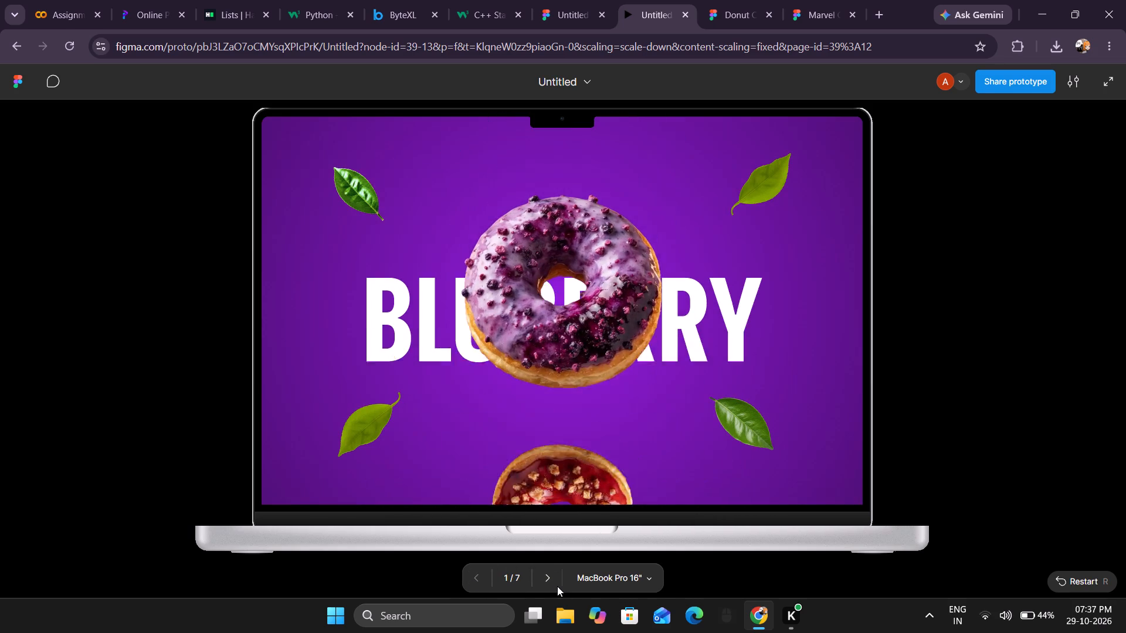
{"action": "left_click", "coordinate": [547, 580]}
{"action": "left_click", "coordinate": [545, 574]}
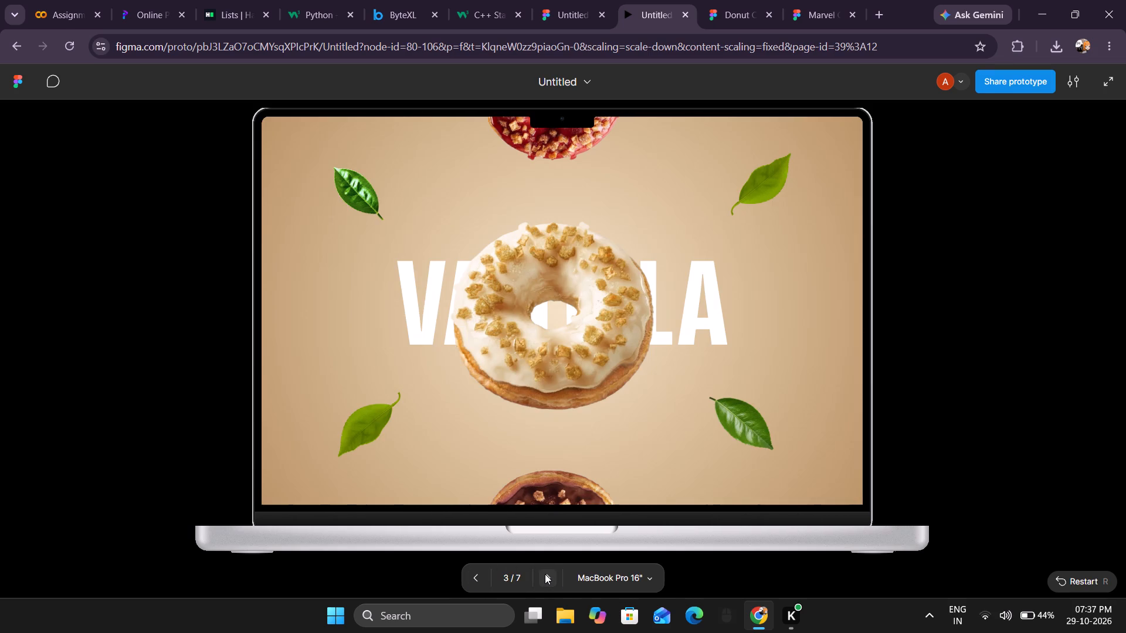
{"action": "left_click", "coordinate": [545, 574]}
{"action": "left_click", "coordinate": [545, 574]}
{"action": "triple_click", "coordinate": [545, 574]}
{"action": "double_click", "coordinate": [545, 574]}
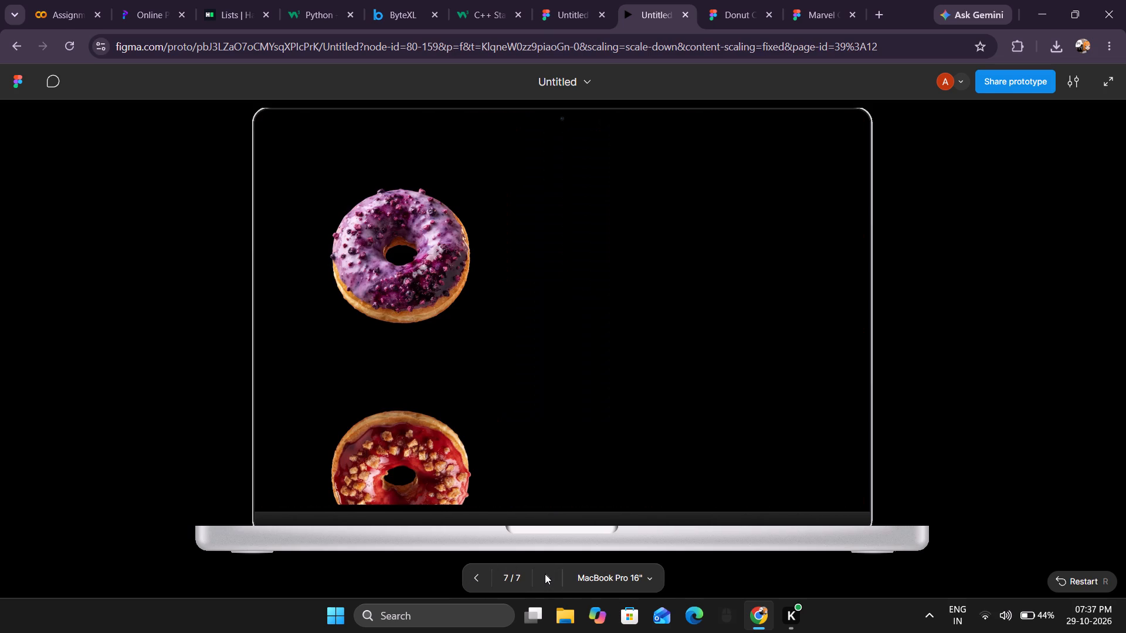
Return to the design file and delete the spare standalone donut stack beside the fourth and fifth frames.
{"action": "left_click", "coordinate": [578, 0]}
{"action": "scroll", "coordinate": [698, 208], "scroll_direction": "up", "scroll_amount": 5}
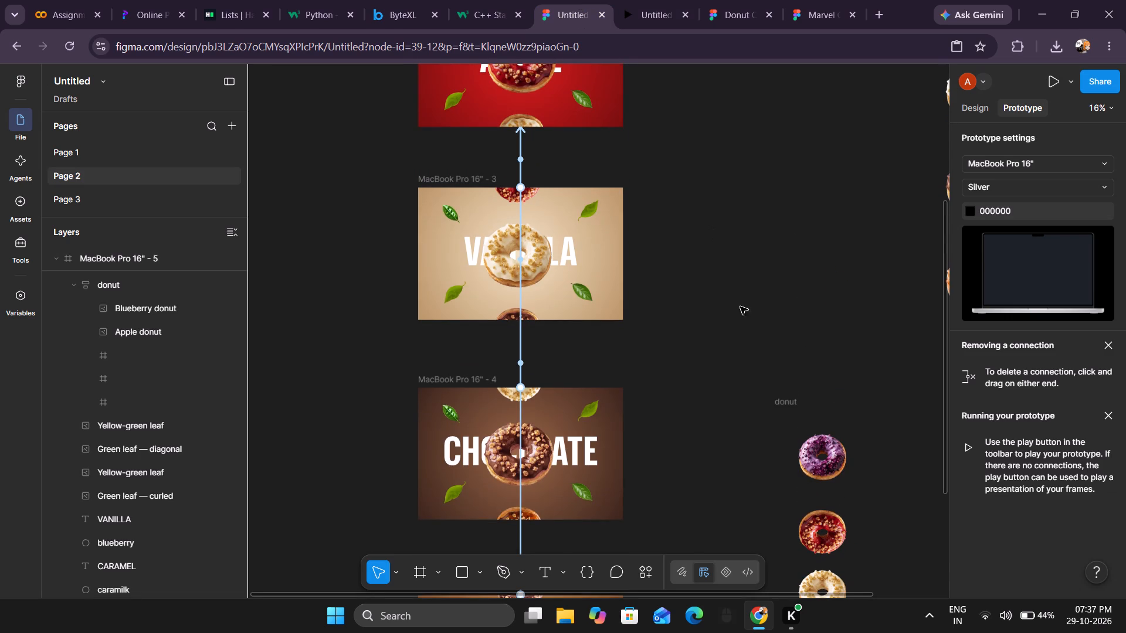
{"action": "left_click", "coordinate": [782, 427]}
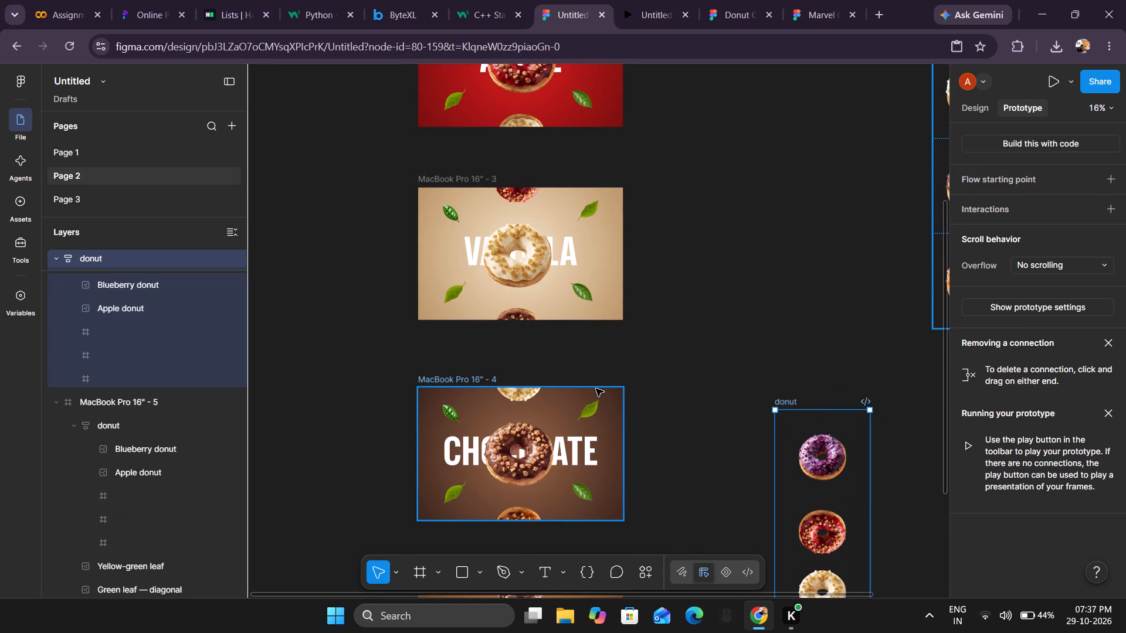
{"action": "key", "text": "Delete"}
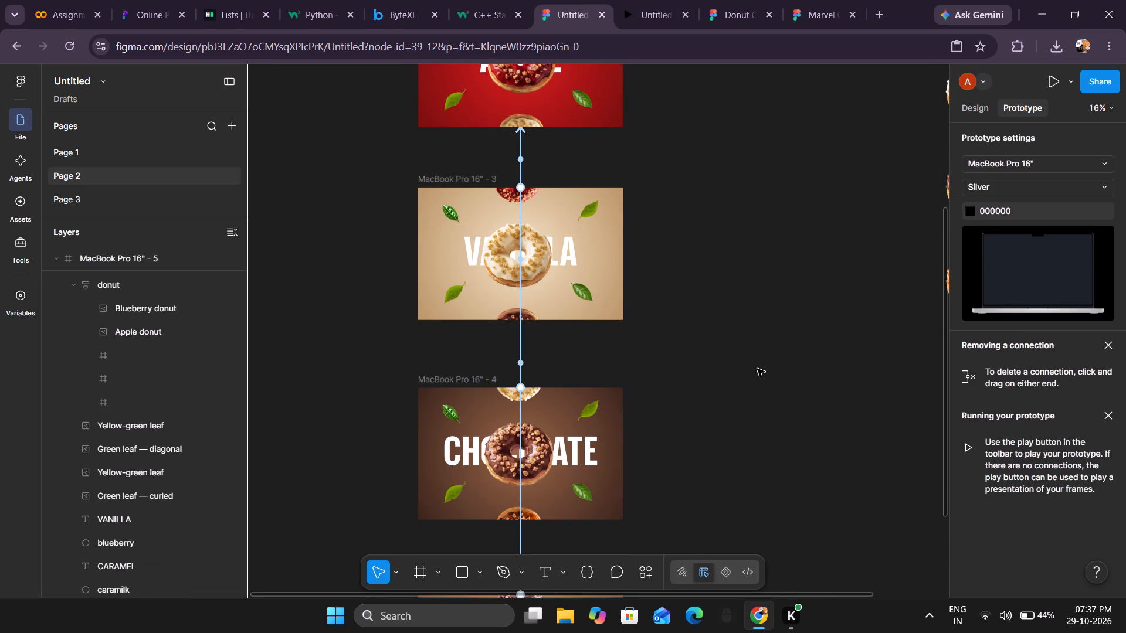
Delete all five donuts inside the remaining standalone donut stack beside the flavour frames.
{"action": "left_click", "coordinate": [852, 258]}
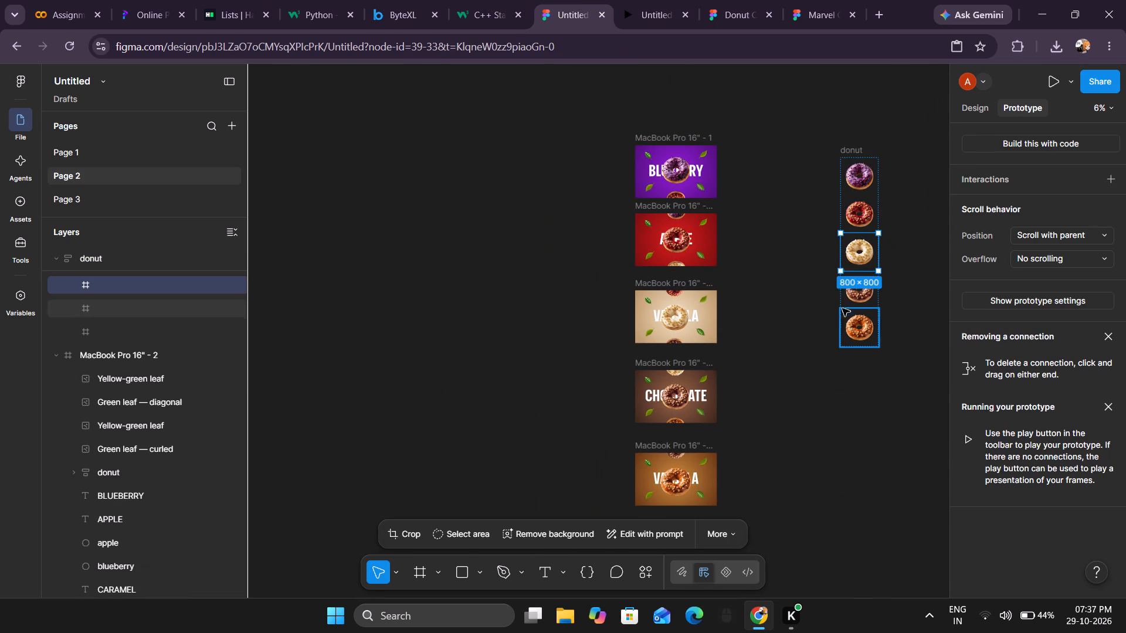
{"action": "left_click", "coordinate": [842, 308]}
{"action": "left_click", "coordinate": [869, 283], "text": "ctrl"}
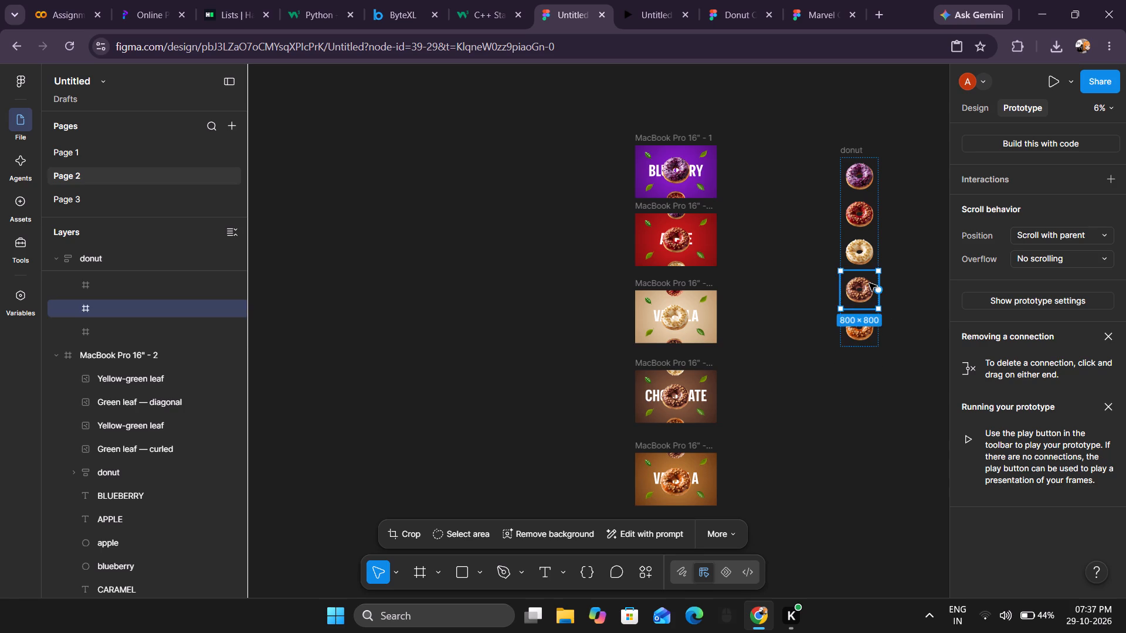
{"action": "left_click", "coordinate": [864, 259], "text": "shift"}
{"action": "left_click", "coordinate": [856, 220], "text": "shift"}
{"action": "left_click", "coordinate": [856, 182], "text": "shift"}
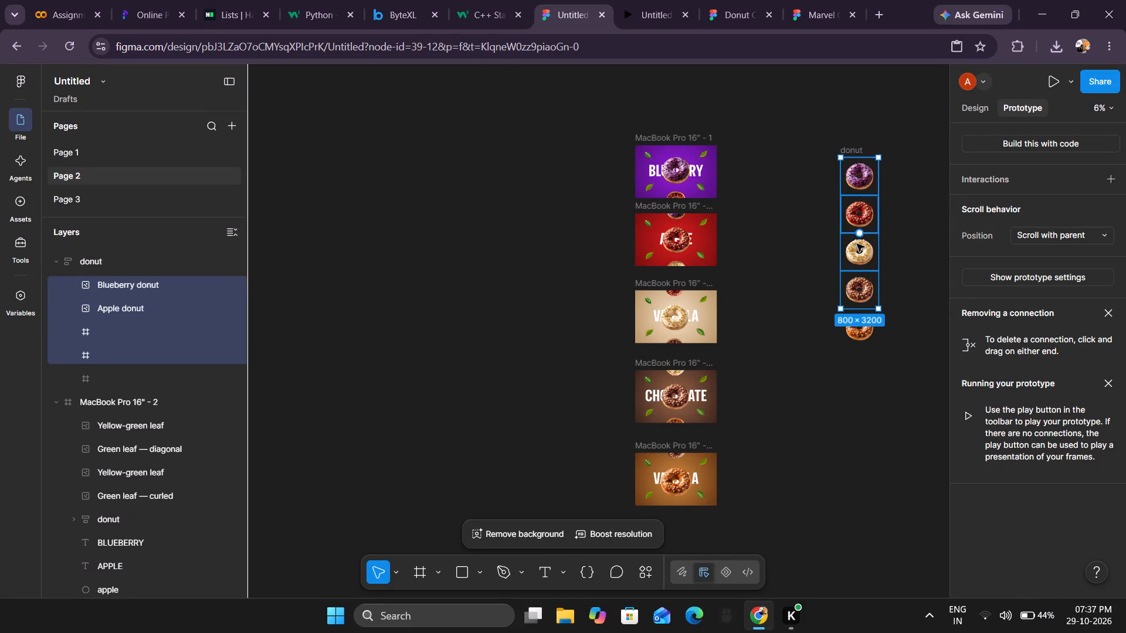
{"action": "left_click", "coordinate": [860, 329], "text": "shift"}
{"action": "key", "text": "Delete"}
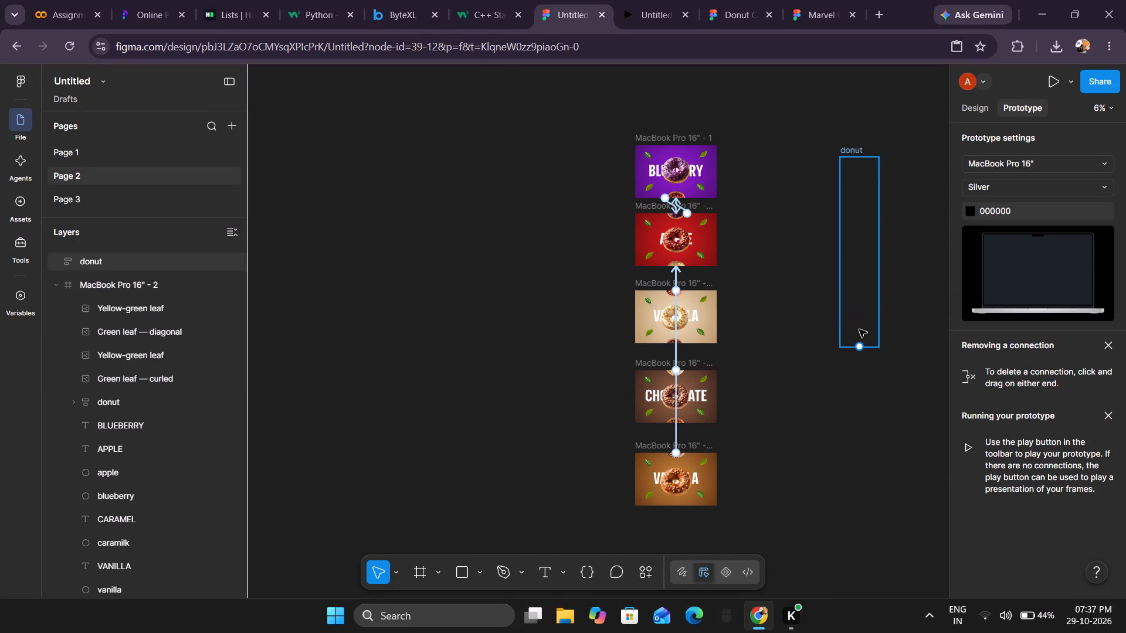
{"action": "scroll", "coordinate": [747, 292], "scroll_direction": "up", "scroll_amount": 3}
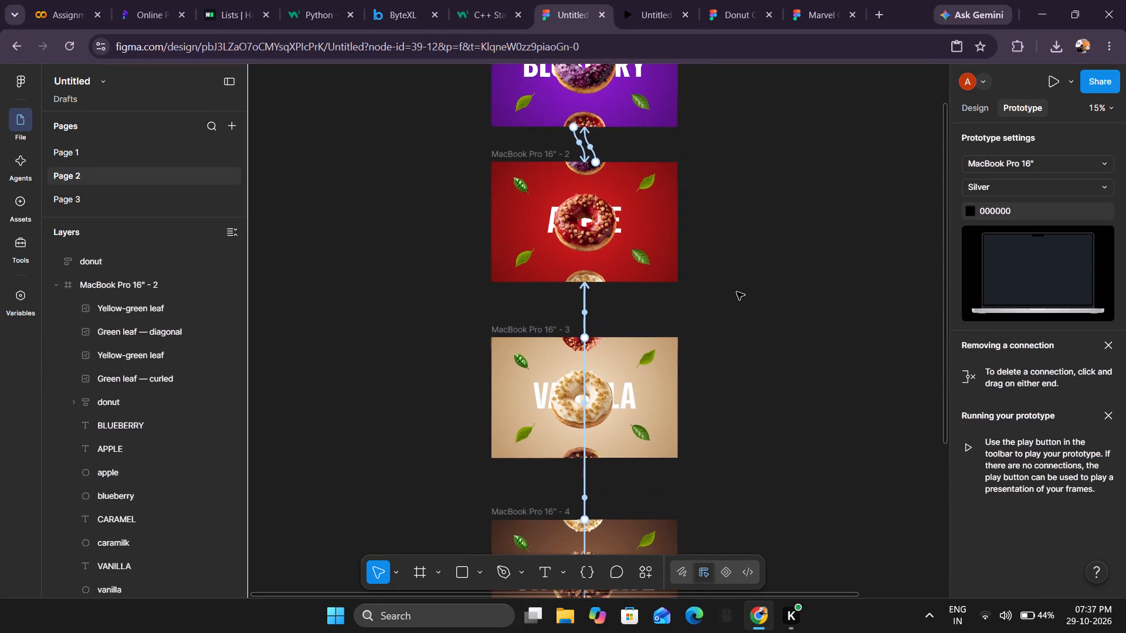
Delete the connections running from the lower flavour frames up to the red Apple frame.
{"action": "left_click", "coordinate": [584, 323]}
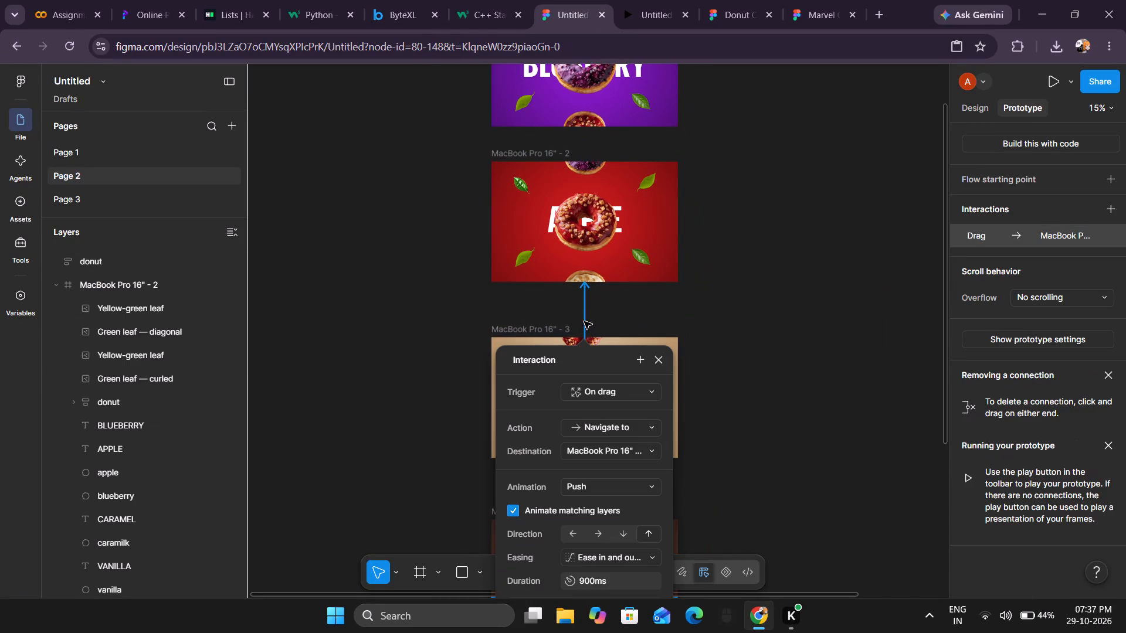
{"action": "key", "text": "Delete"}
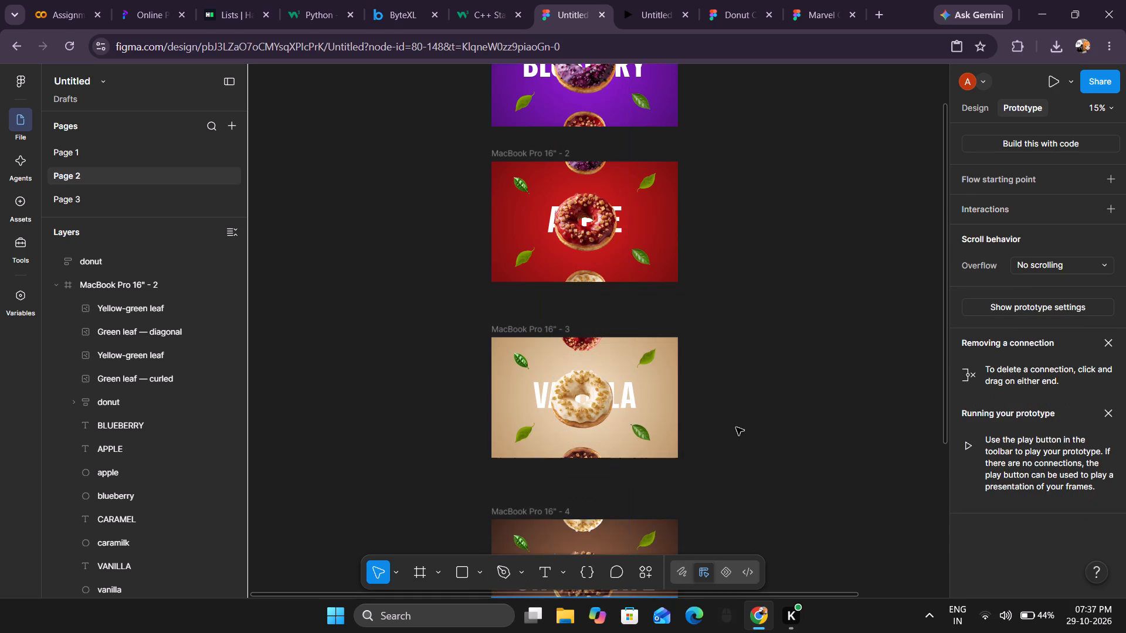
{"action": "left_click", "coordinate": [810, 402]}
{"action": "scroll", "coordinate": [726, 441], "scroll_direction": "down", "scroll_amount": 3}
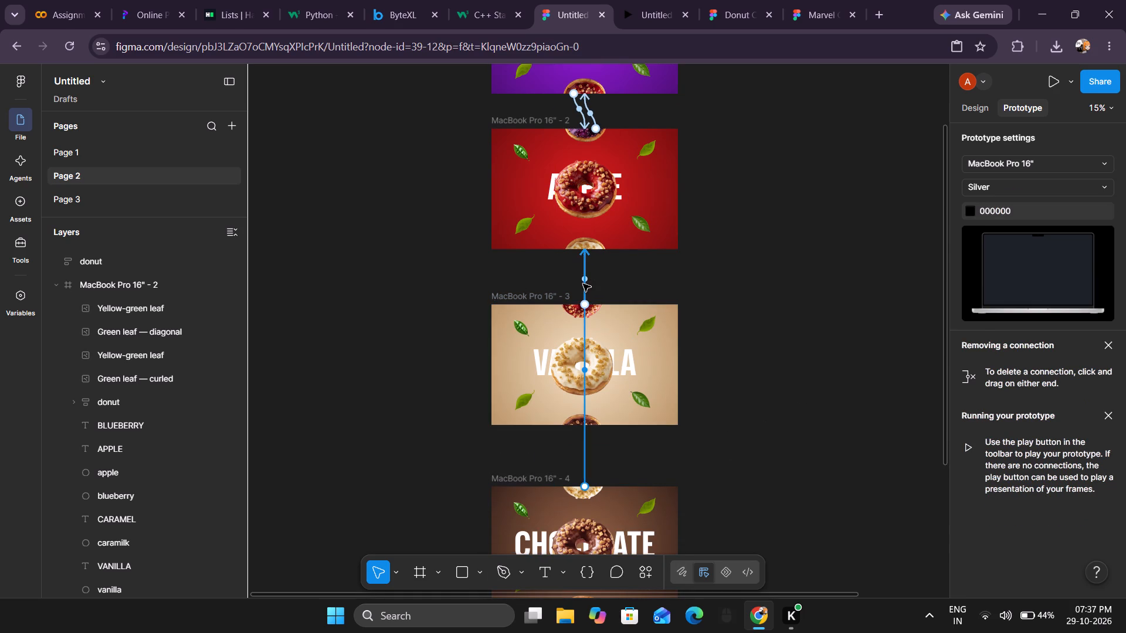
{"action": "left_click", "coordinate": [583, 284]}
{"action": "key", "text": "Delete"}
{"action": "left_click", "coordinate": [595, 451]}
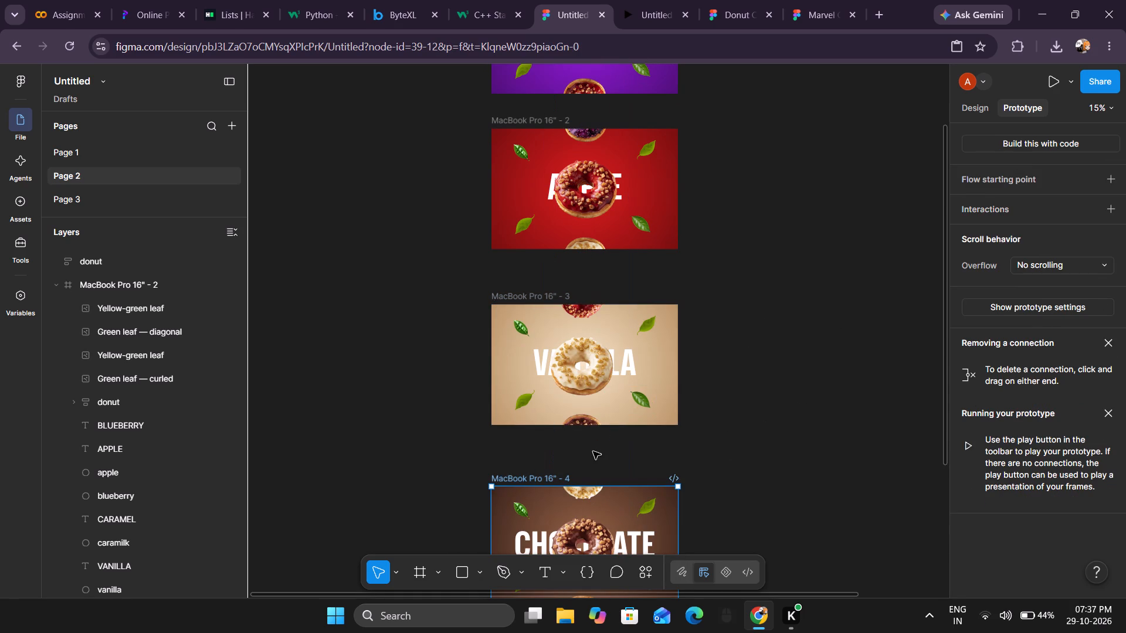
{"action": "left_click", "coordinate": [585, 266]}
{"action": "key", "text": "Delete"}
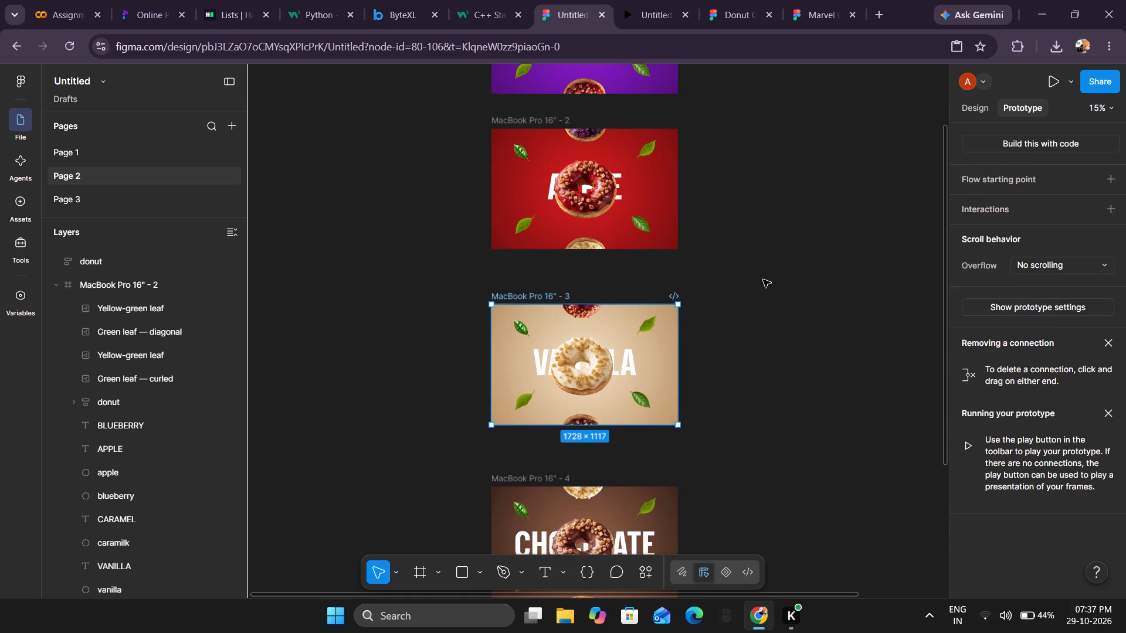
{"action": "left_click", "coordinate": [762, 280]}
Connect the Apple frame to the Vanilla frame below it with an On drag trigger.
{"action": "scroll", "coordinate": [646, 273], "scroll_direction": "down", "scroll_amount": 8}
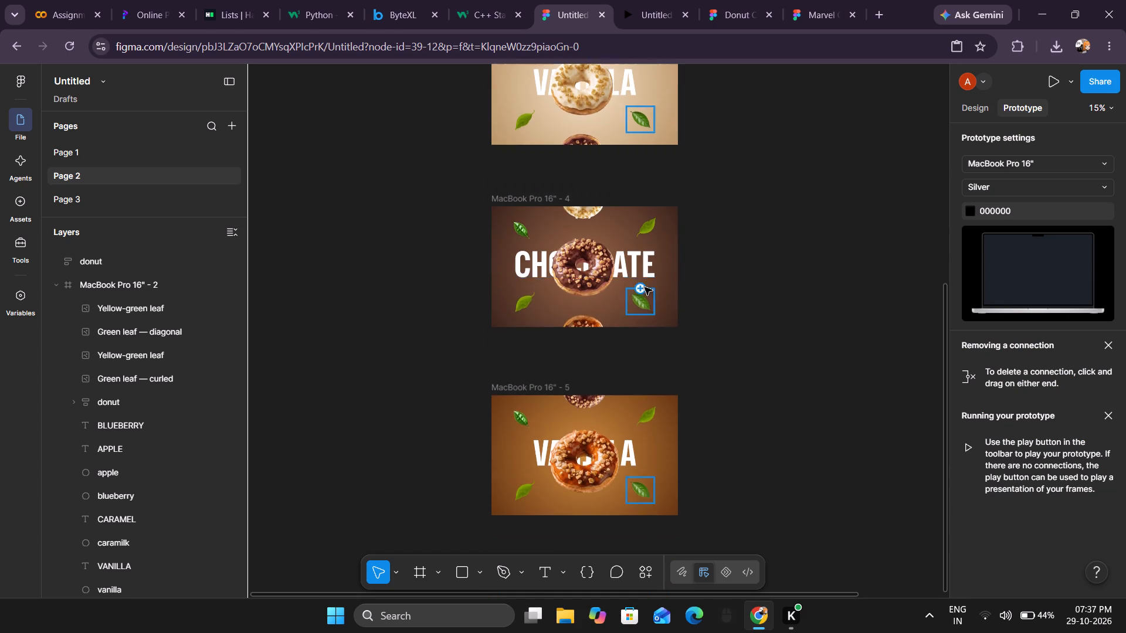
{"action": "scroll", "coordinate": [665, 281], "scroll_direction": "up", "scroll_amount": 9}
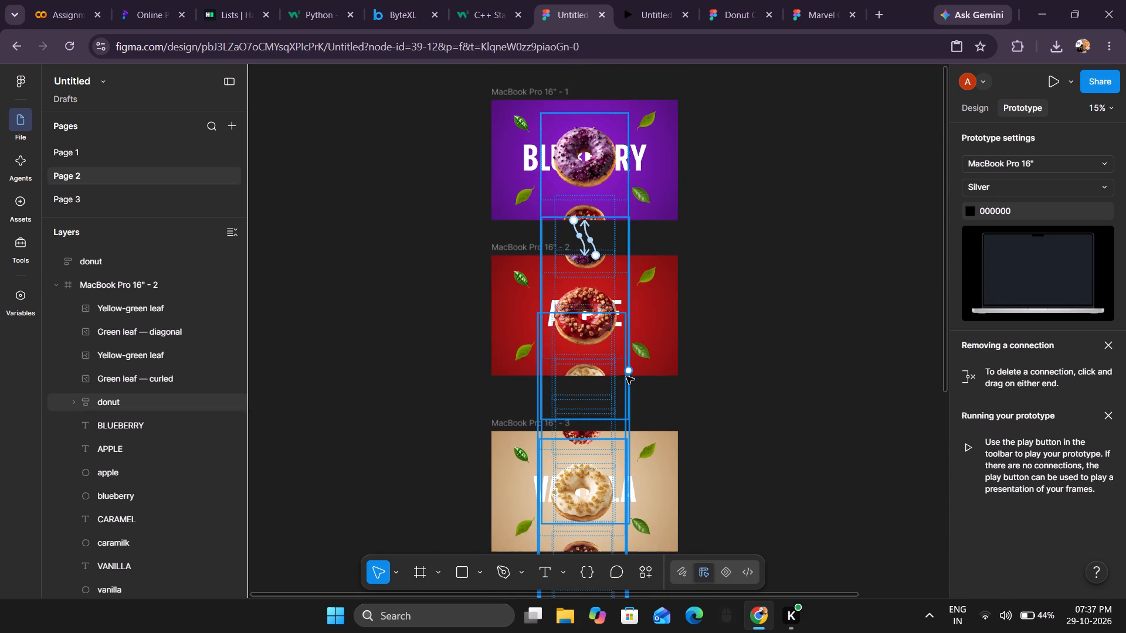
{"action": "left_click", "coordinate": [737, 258]}
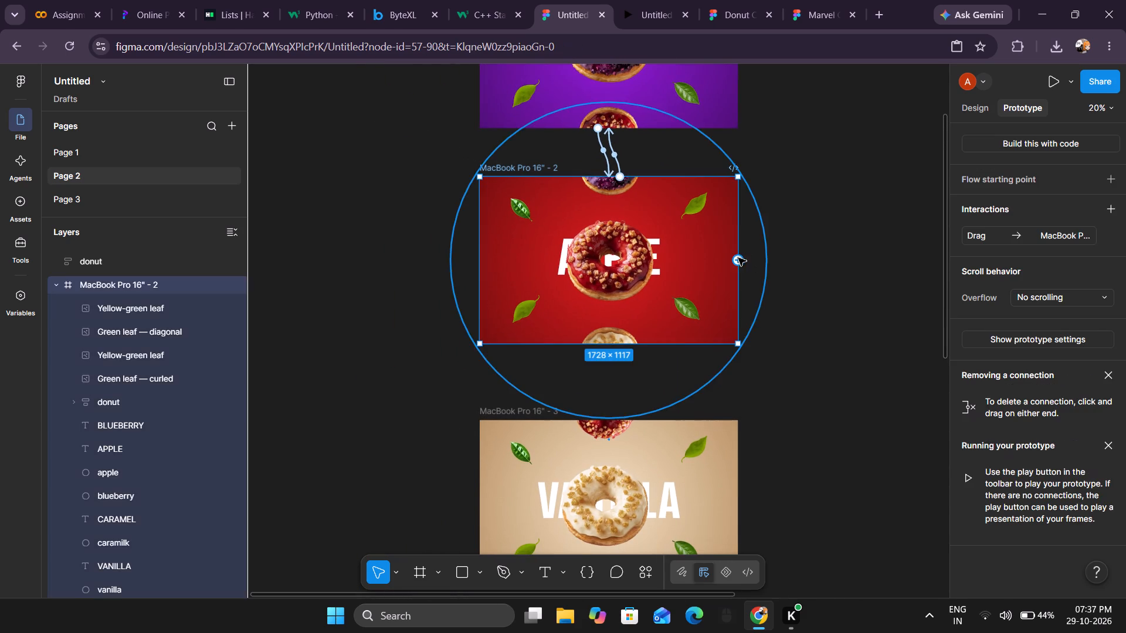
{"action": "left_click_drag", "start_coordinate": [736, 262], "coordinate": [592, 404]}
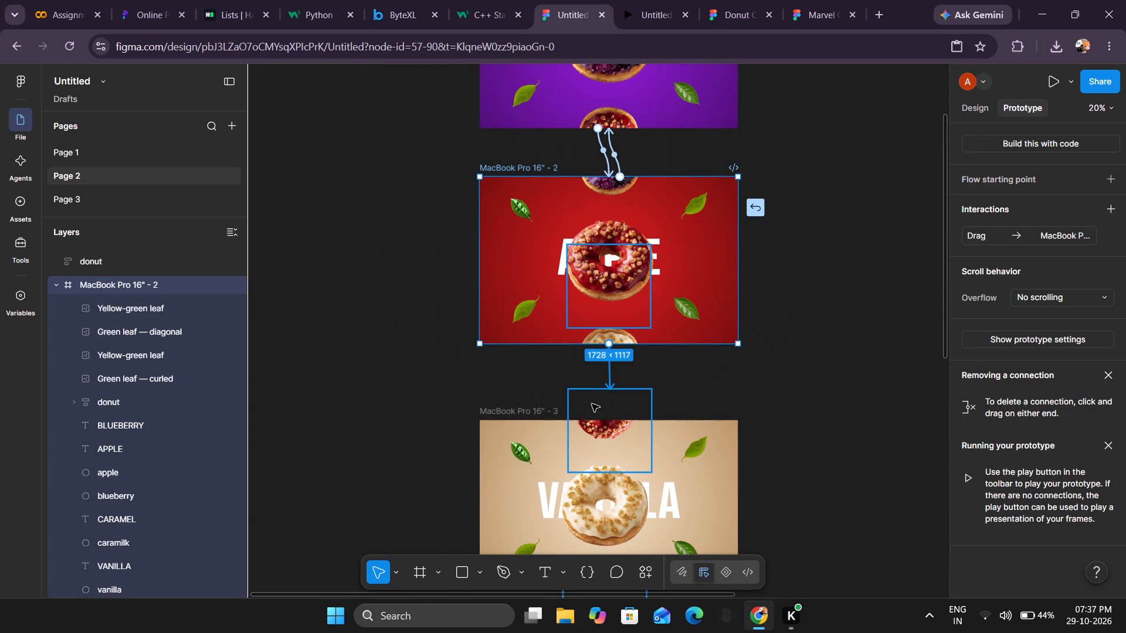
{"action": "left_click_drag", "start_coordinate": [592, 404], "coordinate": [611, 425]}
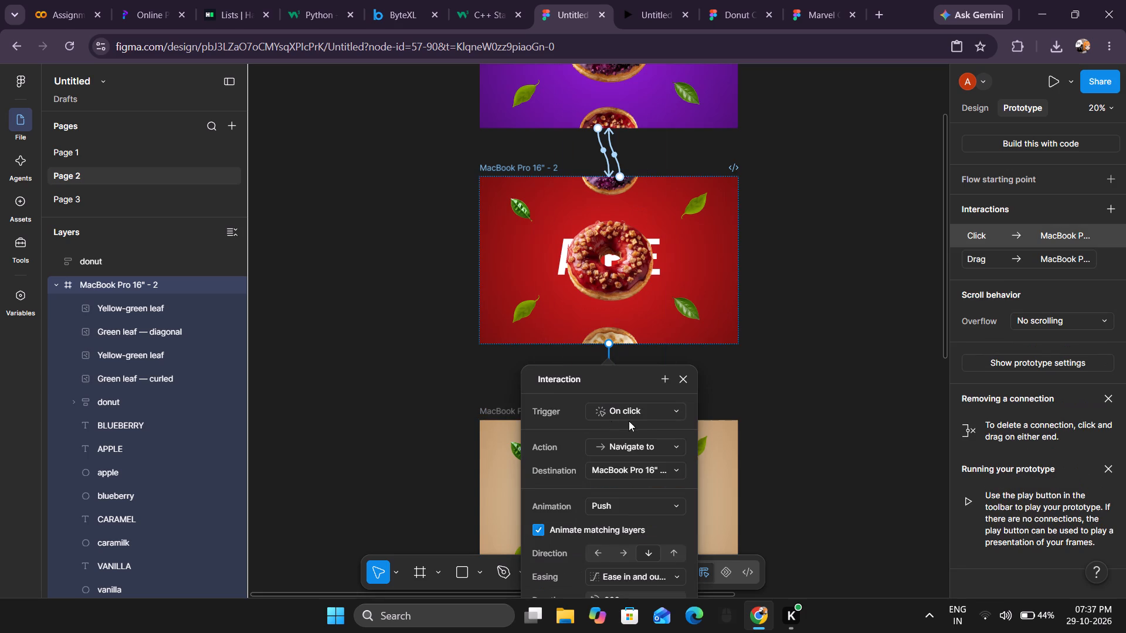
{"action": "left_click", "coordinate": [645, 409]}
{"action": "left_click", "coordinate": [636, 425]}
{"action": "scroll", "coordinate": [636, 425], "scroll_direction": "down", "scroll_amount": 2}
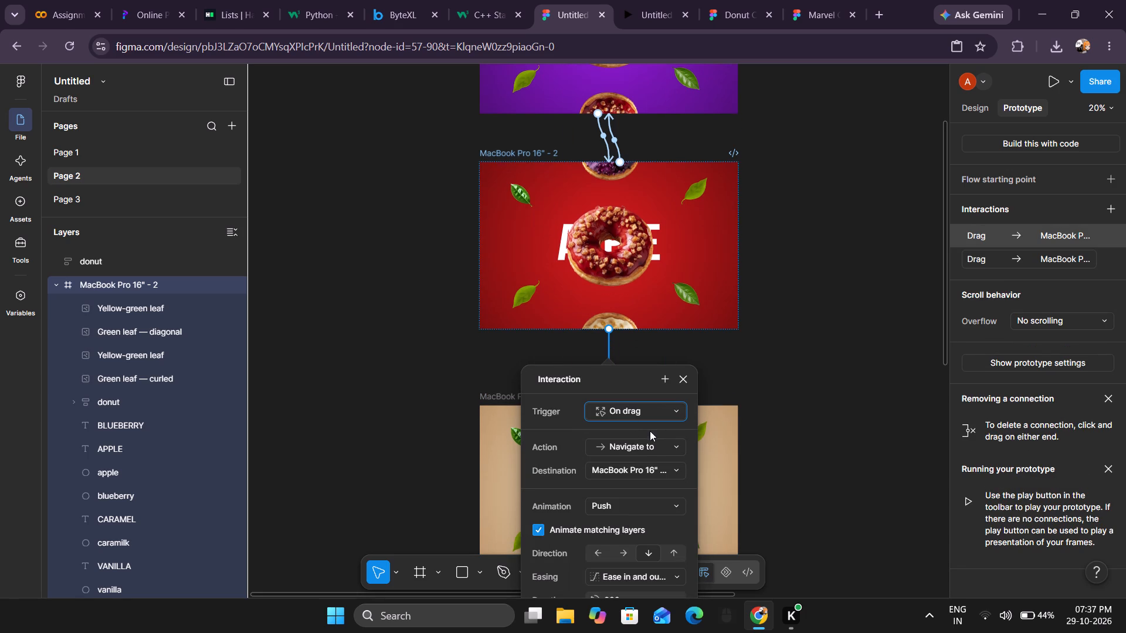
Keep the Push animation on the Apple-to-Vanilla interaction and set its direction to Up.
{"action": "scroll", "coordinate": [649, 481], "scroll_direction": "down", "scroll_amount": 2}
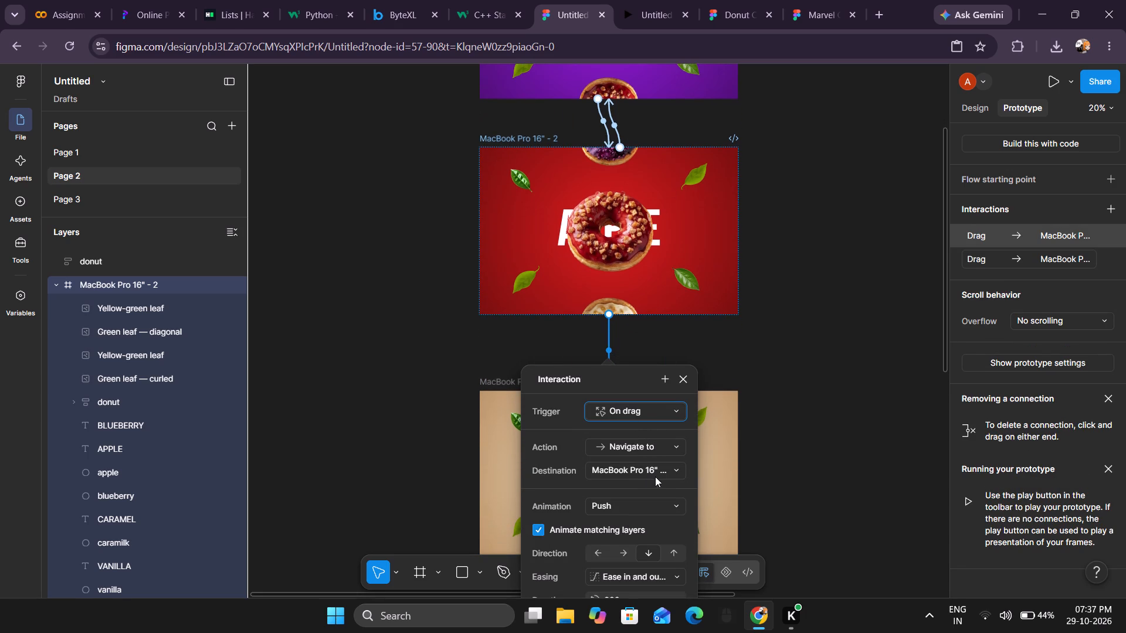
{"action": "scroll", "coordinate": [626, 496], "scroll_direction": "down", "scroll_amount": 1}
{"action": "left_click_drag", "start_coordinate": [608, 380], "coordinate": [791, 243]}
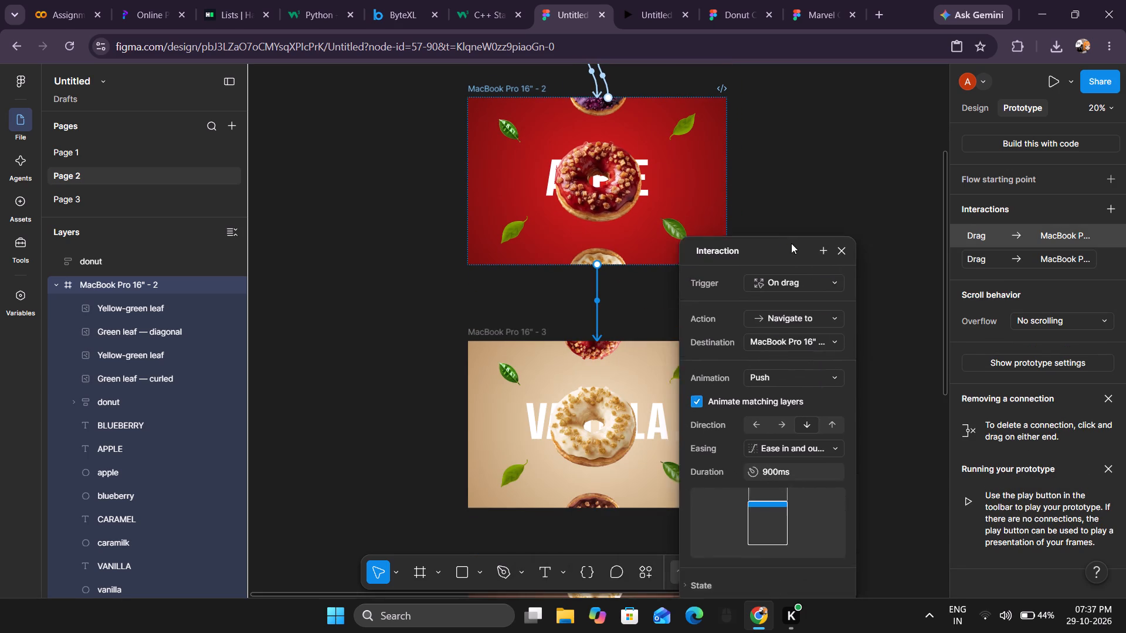
{"action": "left_click_drag", "start_coordinate": [791, 243], "coordinate": [821, 192]}
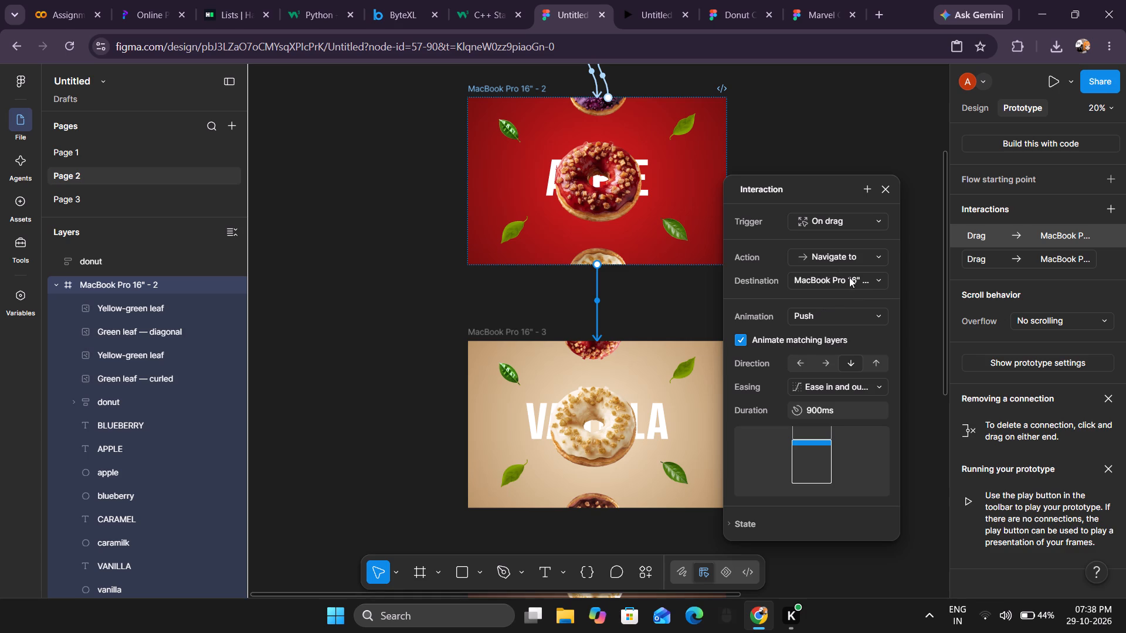
{"action": "left_click", "coordinate": [846, 319]}
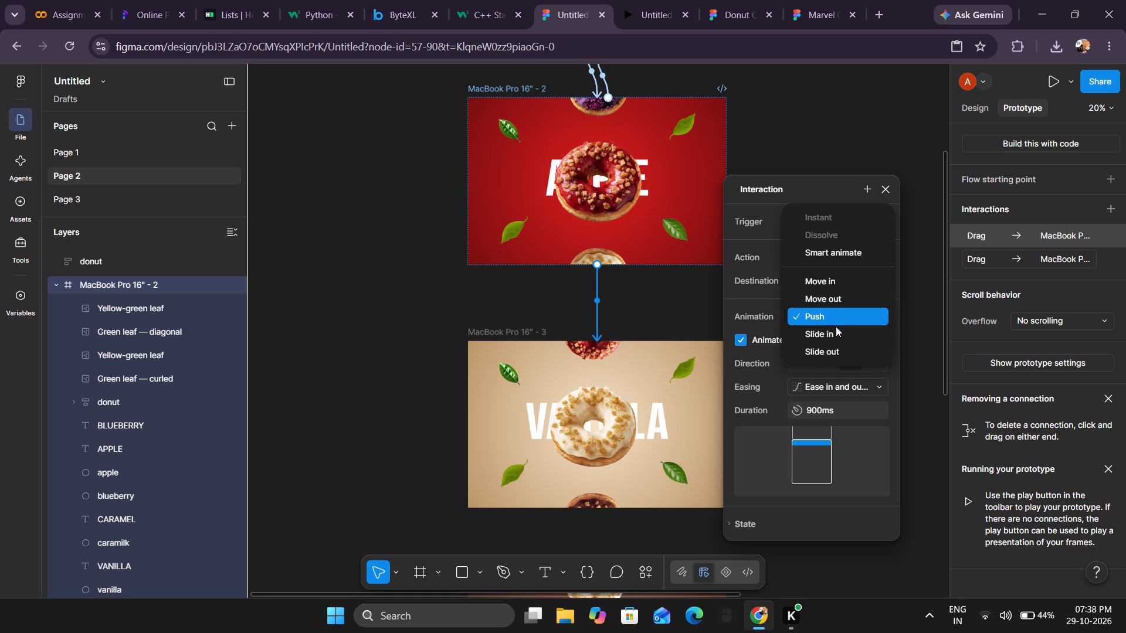
{"action": "scroll", "coordinate": [838, 324], "scroll_direction": "down", "scroll_amount": 2}
{"action": "left_click", "coordinate": [832, 319]}
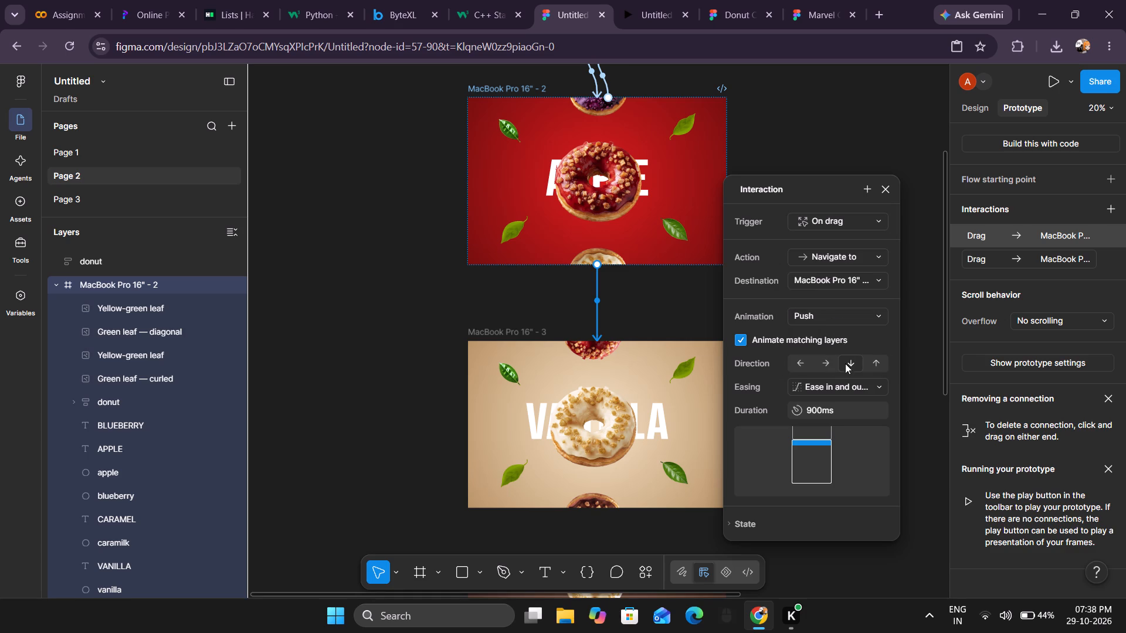
{"action": "left_click", "coordinate": [871, 360]}
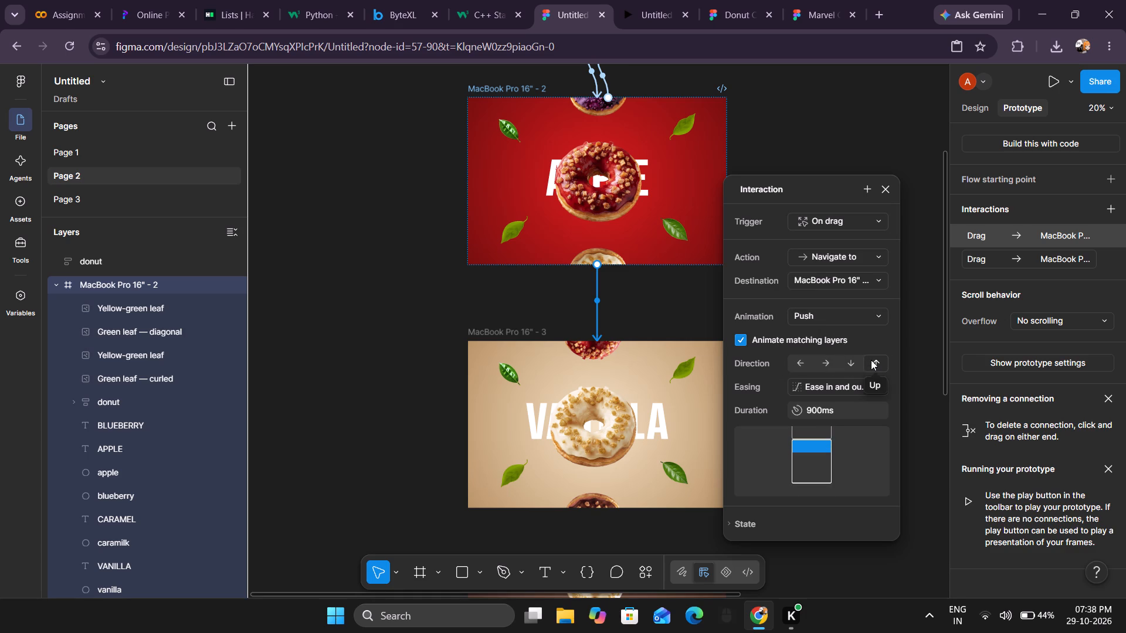
{"action": "left_click", "coordinate": [857, 359]}
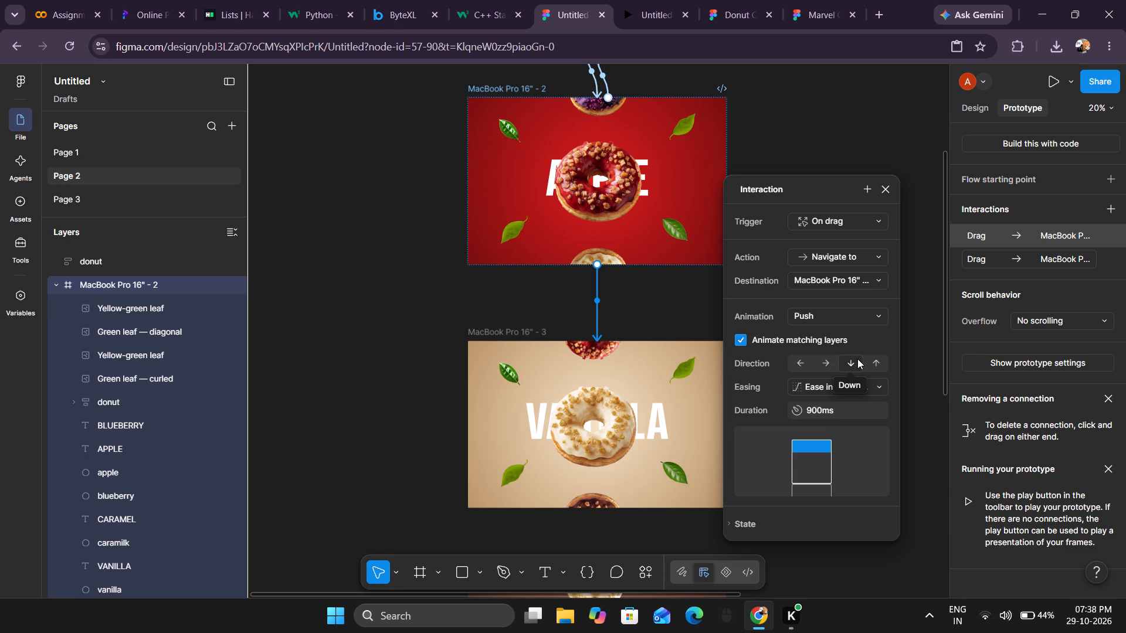
{"action": "left_click", "coordinate": [870, 361]}
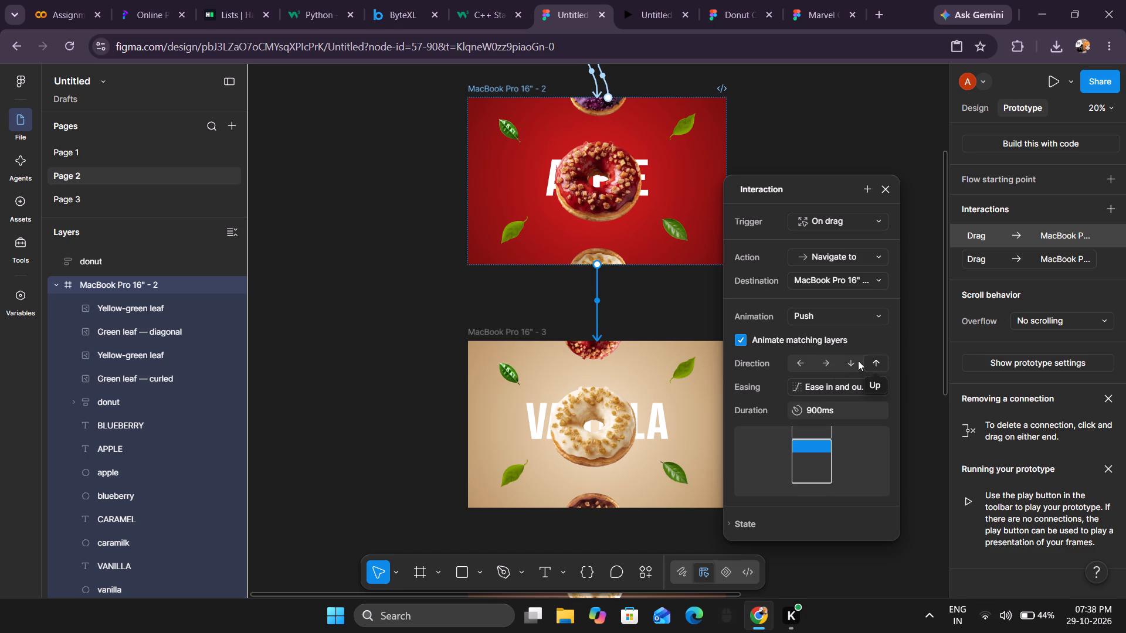
{"action": "left_click", "coordinate": [854, 361]}
{"action": "left_click", "coordinate": [870, 360]}
{"action": "left_click", "coordinate": [656, 288]}
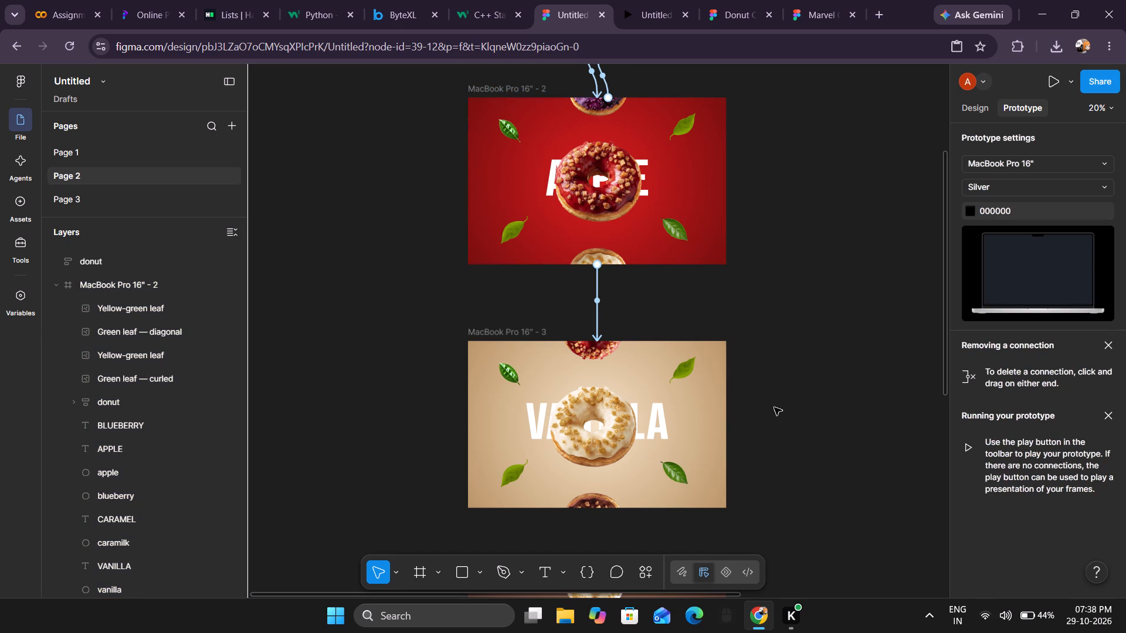
Connect the Vanilla frame back to the Apple frame with an On drag trigger.
{"action": "left_click", "coordinate": [730, 436]}
{"action": "left_click_drag", "start_coordinate": [725, 427], "coordinate": [686, 274]}
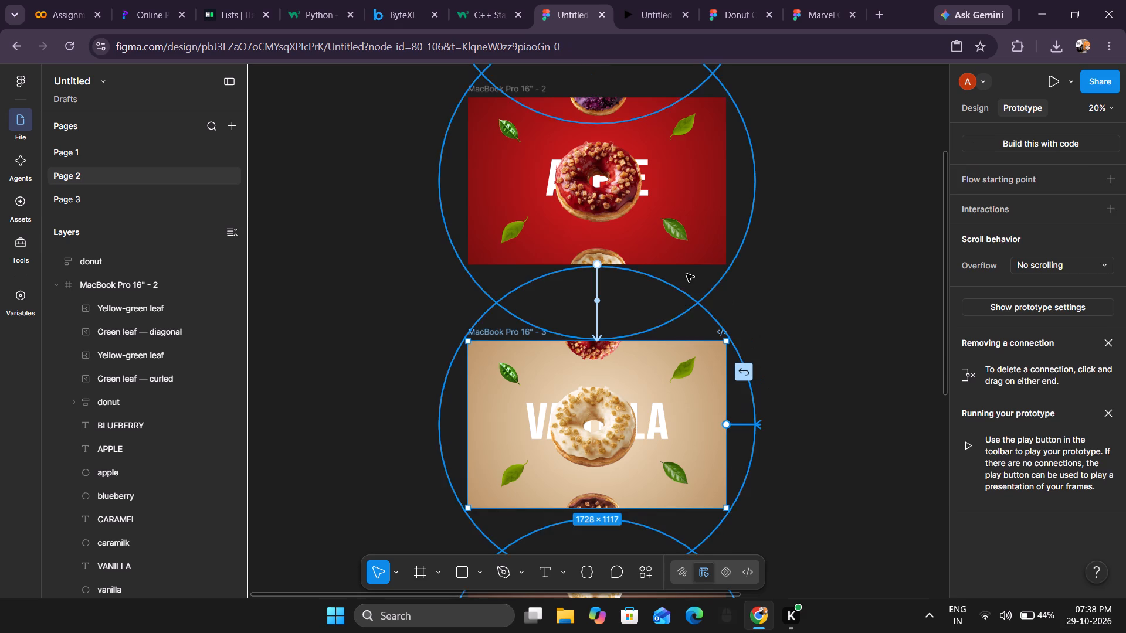
{"action": "left_click_drag", "start_coordinate": [686, 274], "coordinate": [666, 256]}
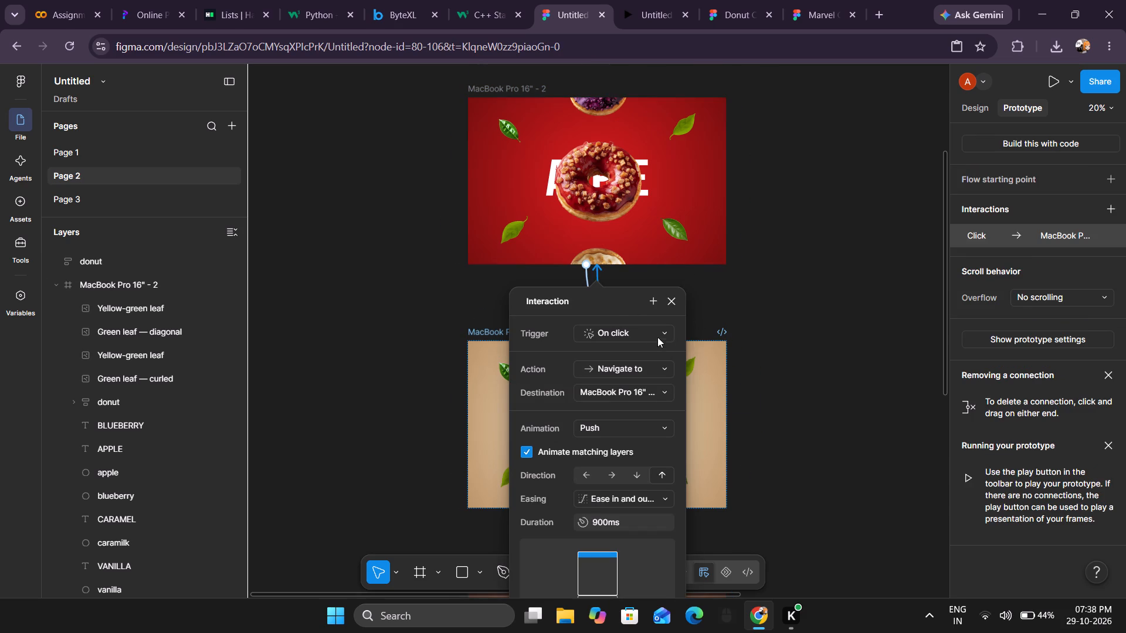
{"action": "left_click_drag", "start_coordinate": [628, 304], "coordinate": [849, 253]}
{"action": "left_click", "coordinate": [835, 278]}
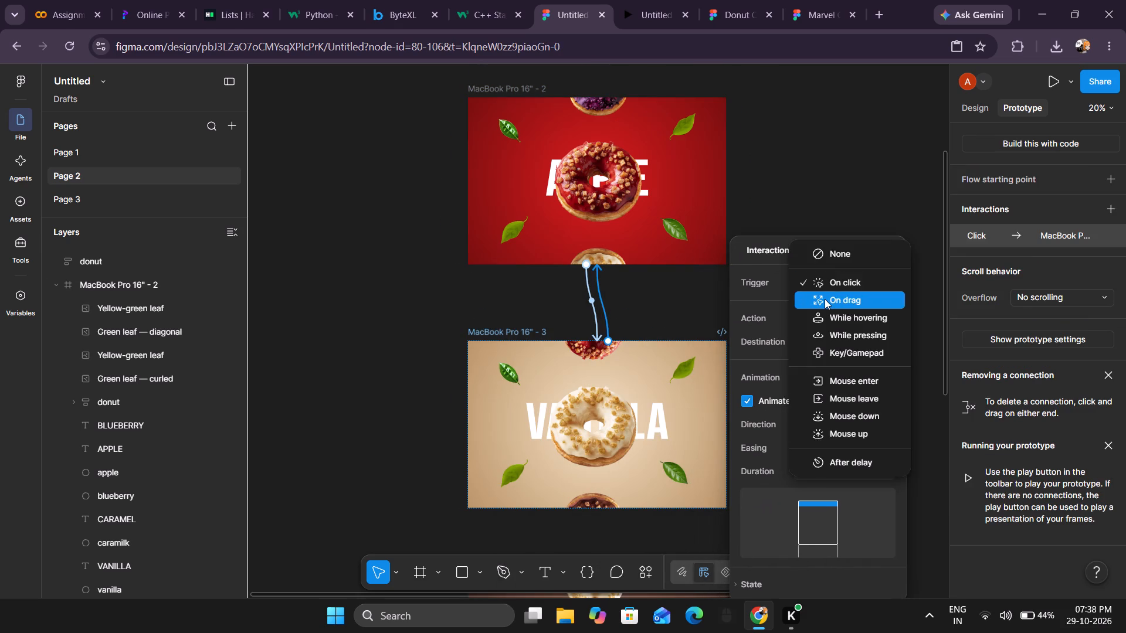
{"action": "left_click", "coordinate": [825, 301]}
Configure the Vanilla-to-Apple interaction with the Push animation, Down direction and Ease in and out back easing.
{"action": "left_click", "coordinate": [826, 376]}
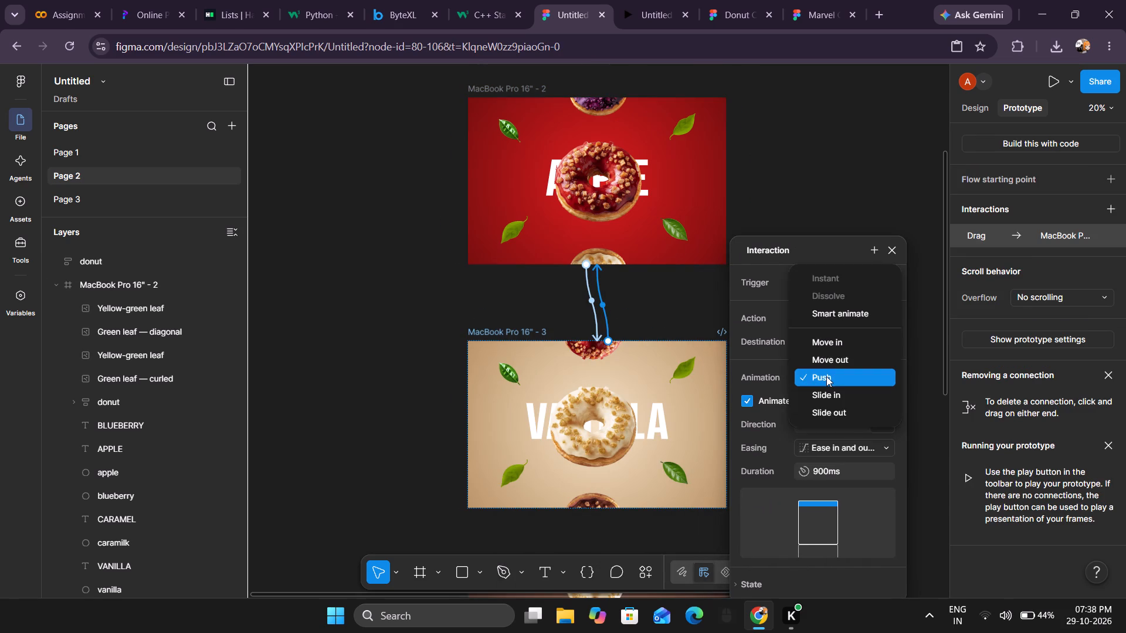
{"action": "left_click", "coordinate": [826, 376]}
{"action": "left_click", "coordinate": [857, 426]}
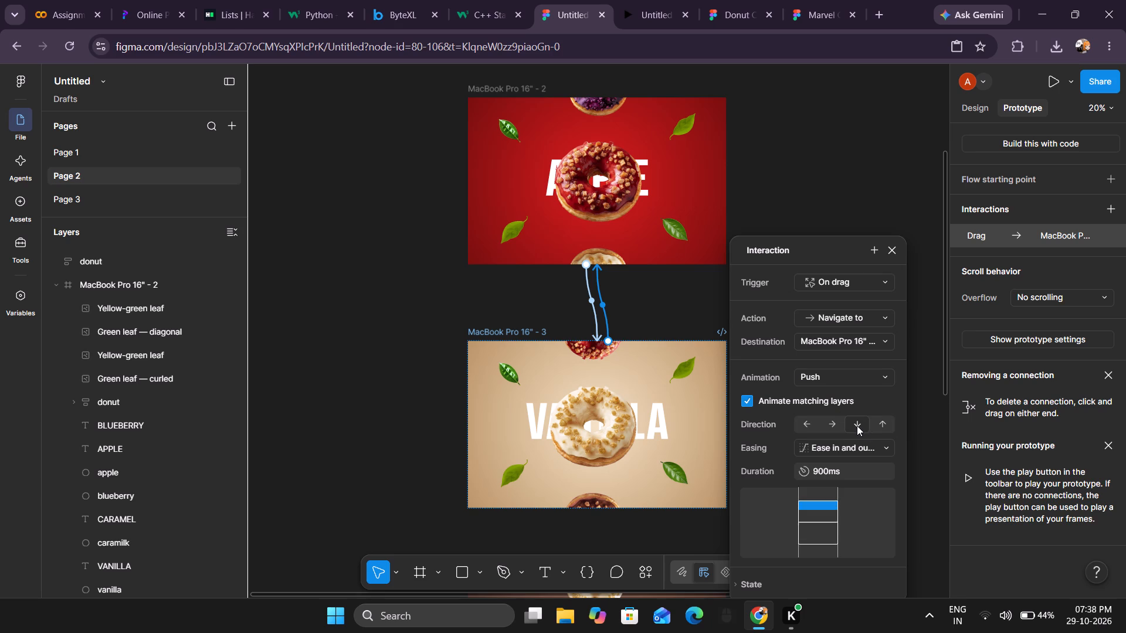
{"action": "left_click", "coordinate": [818, 448]}
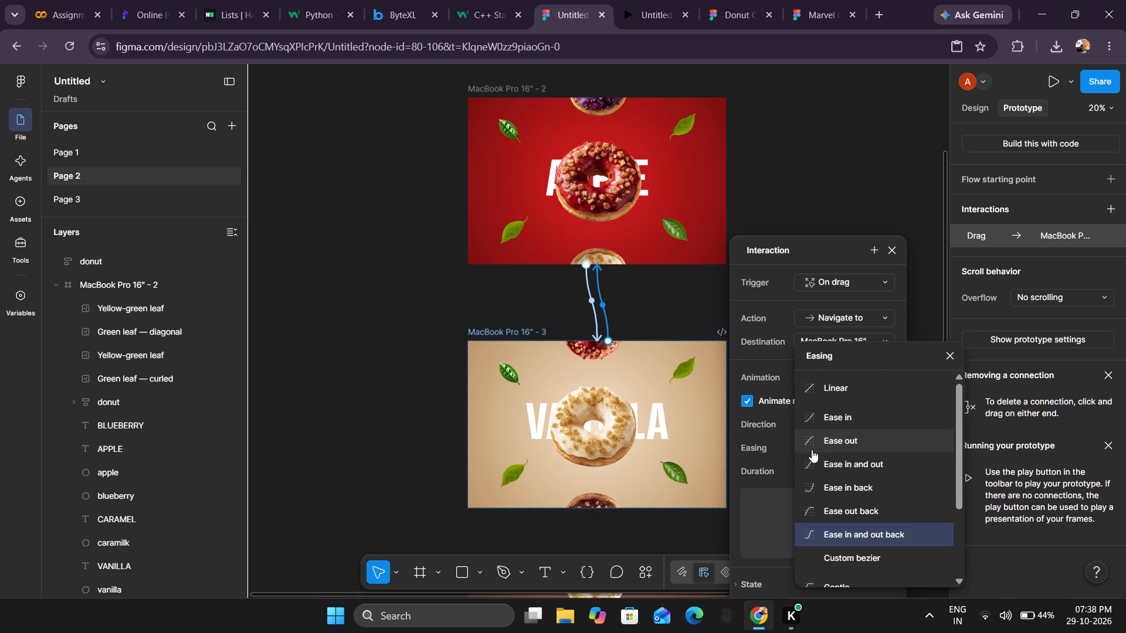
{"action": "left_click", "coordinate": [832, 534]}
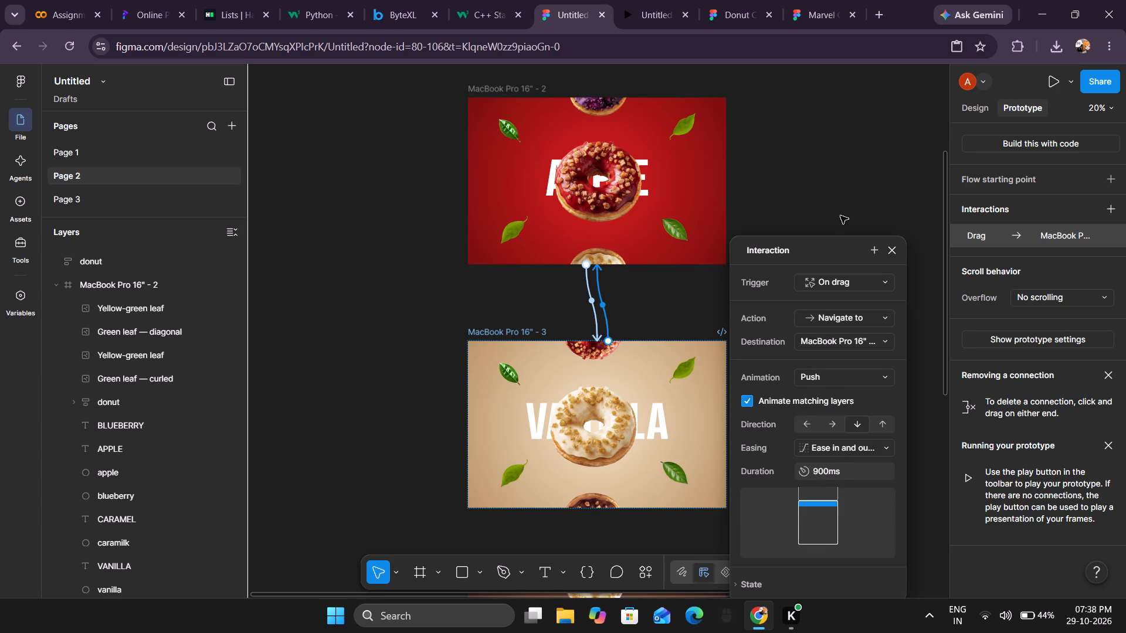
{"action": "left_click", "coordinate": [840, 214]}
Connect the Vanilla frame to the Chocolate frame below it with an On drag trigger and a Push animation in the Up direction.
{"action": "scroll", "coordinate": [805, 271], "scroll_direction": "down", "scroll_amount": 8}
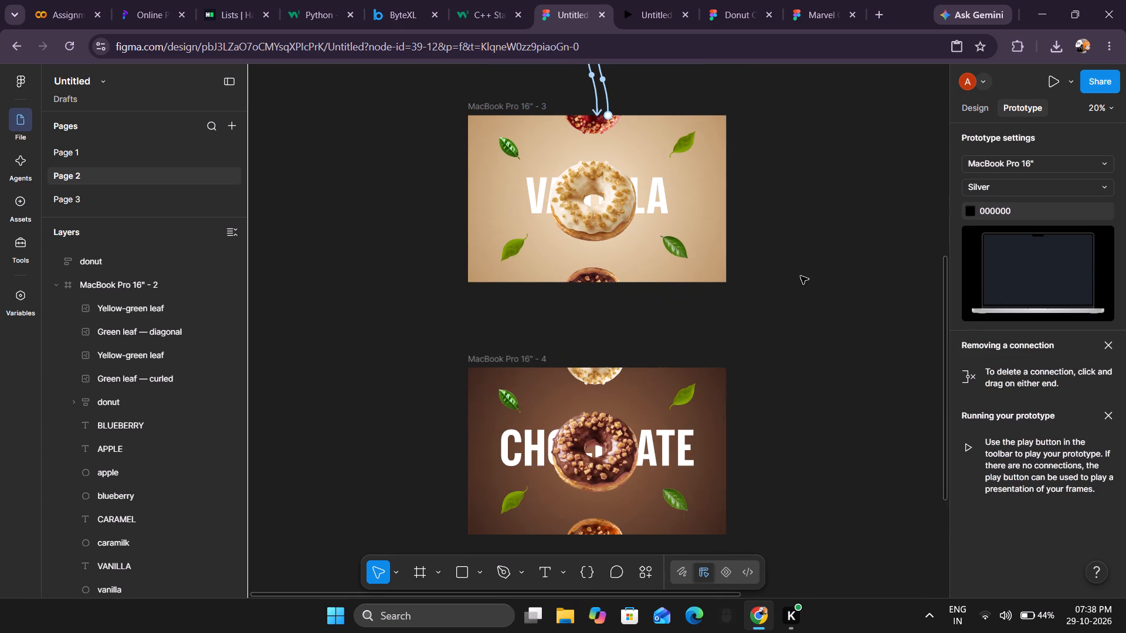
{"action": "scroll", "coordinate": [801, 276], "scroll_direction": "down", "scroll_amount": 5}
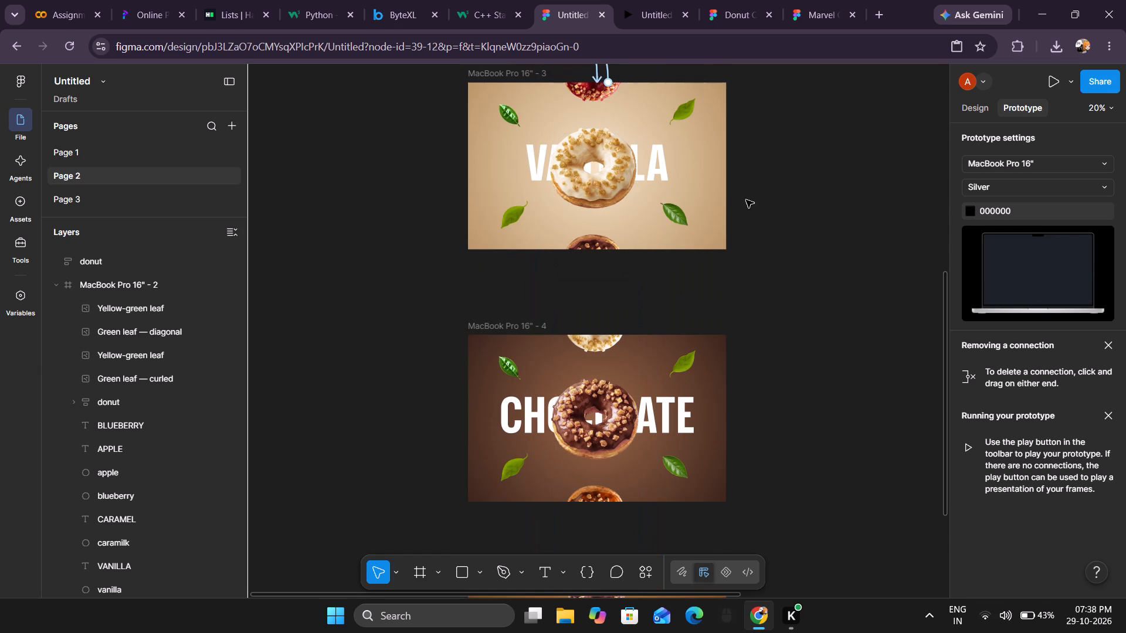
{"action": "left_click_drag", "start_coordinate": [727, 167], "coordinate": [776, 176]}
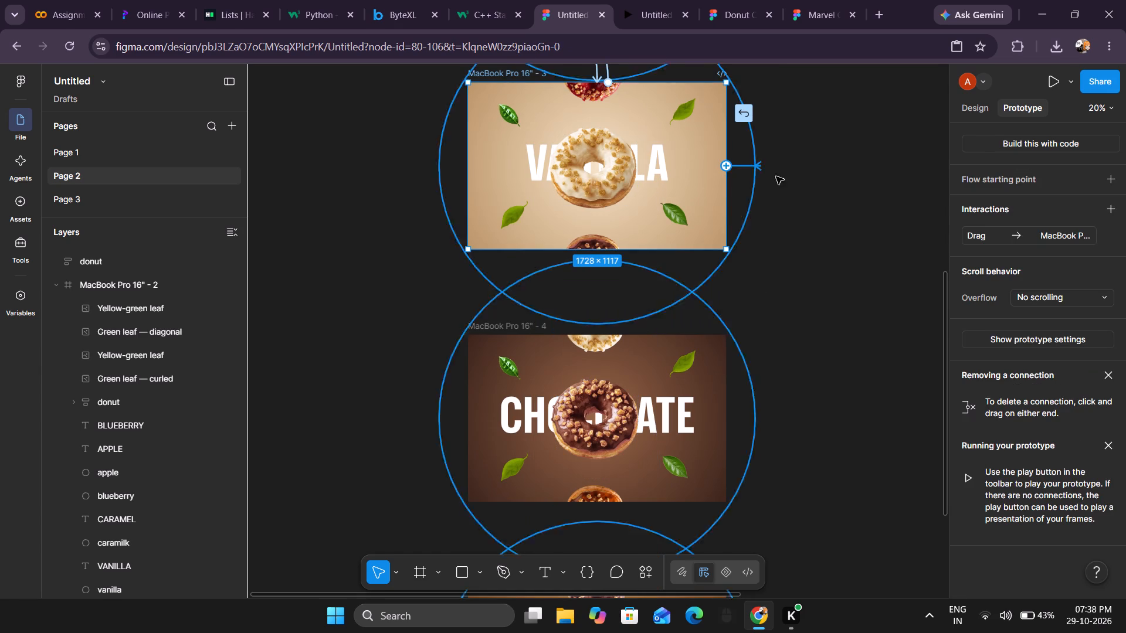
{"action": "left_click_drag", "start_coordinate": [776, 176], "coordinate": [626, 345]}
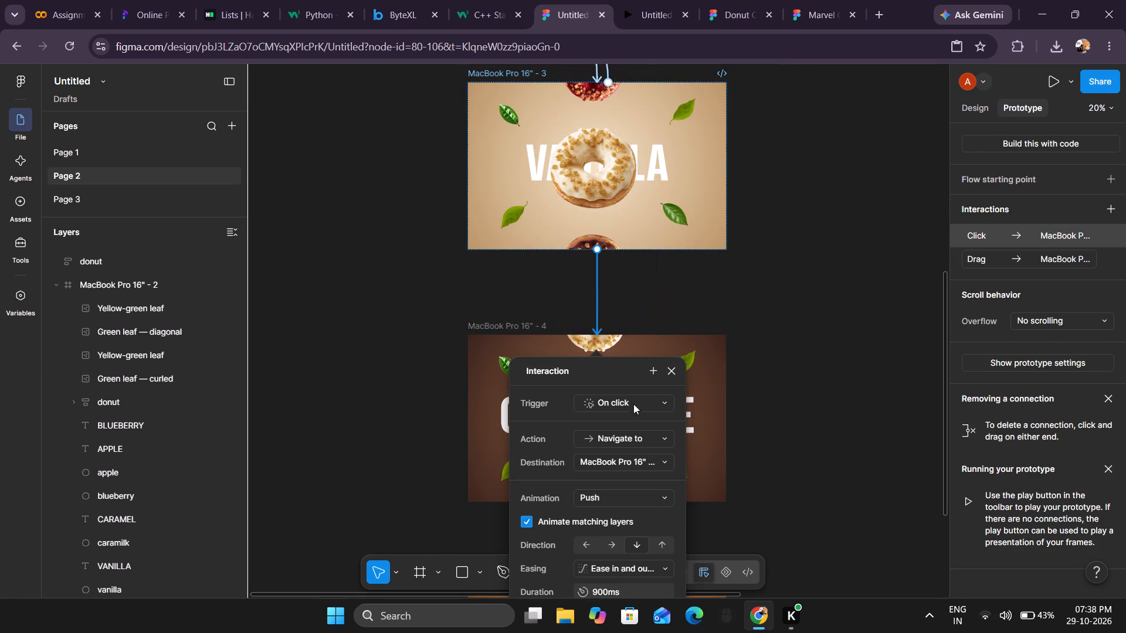
{"action": "left_click_drag", "start_coordinate": [622, 375], "coordinate": [867, 274]}
{"action": "left_click", "coordinate": [854, 309]}
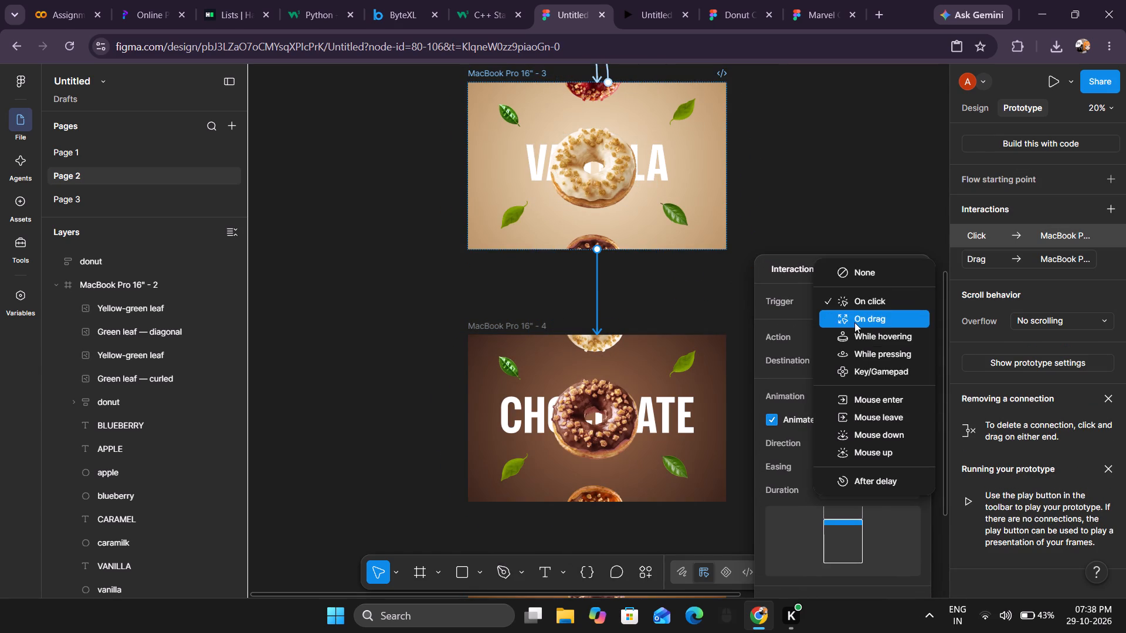
{"action": "left_click", "coordinate": [854, 322]}
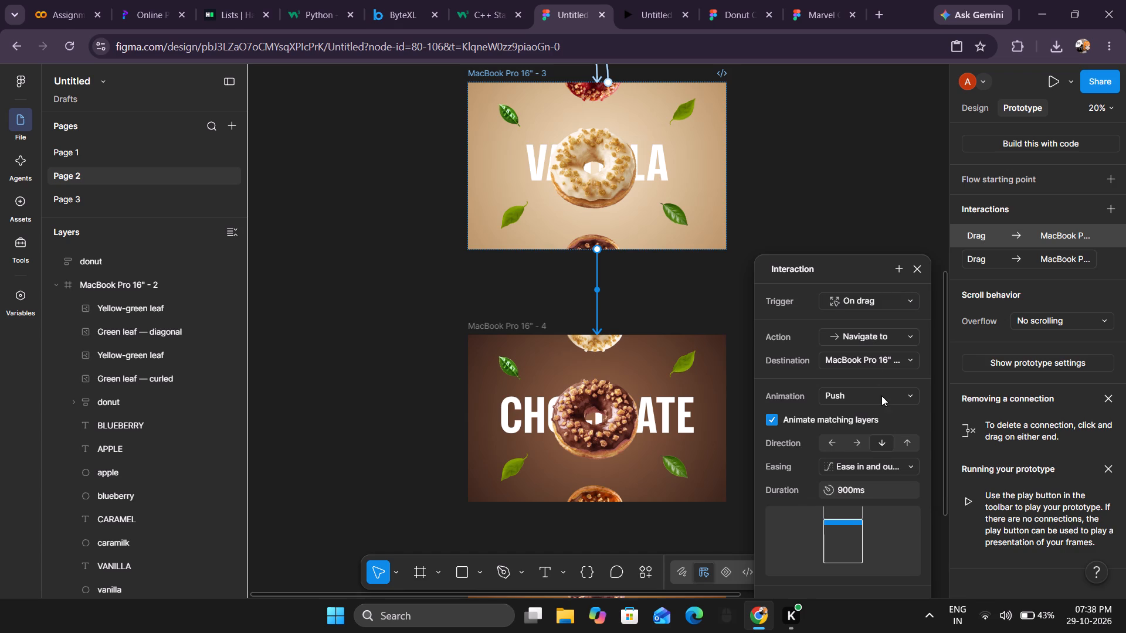
{"action": "left_click", "coordinate": [881, 396]}
{"action": "left_click", "coordinate": [873, 392]}
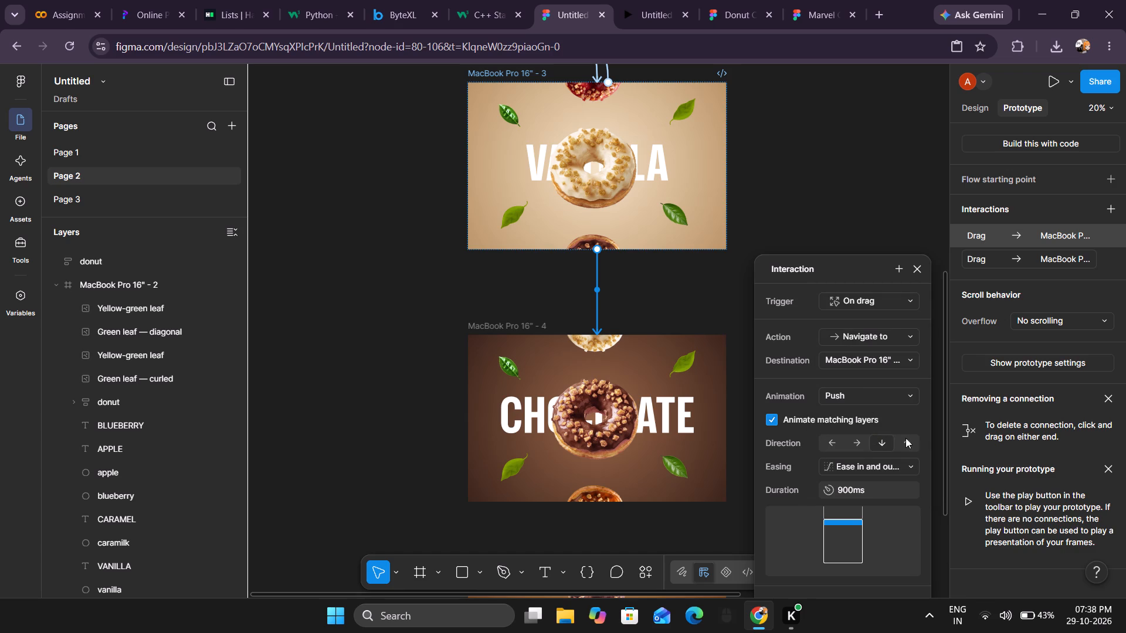
{"action": "left_click", "coordinate": [906, 438]}
{"action": "left_click", "coordinate": [855, 206]}
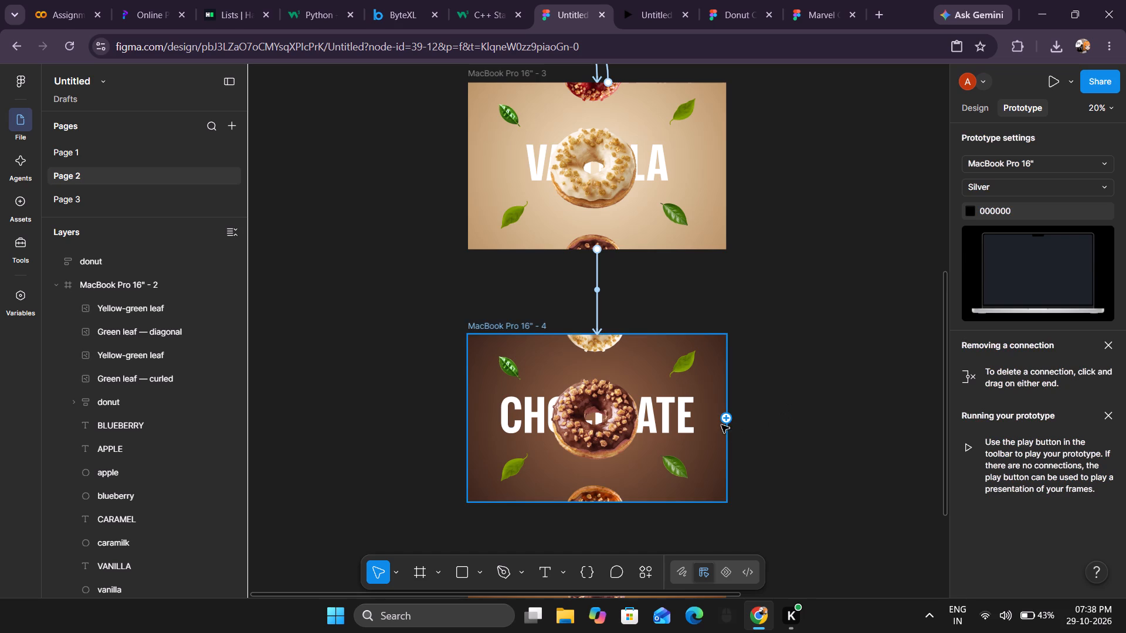
Connect the Chocolate frame back to the Vanilla frame with an On drag trigger and a Push animation in the Down direction.
{"action": "left_click_drag", "start_coordinate": [730, 419], "coordinate": [777, 345]}
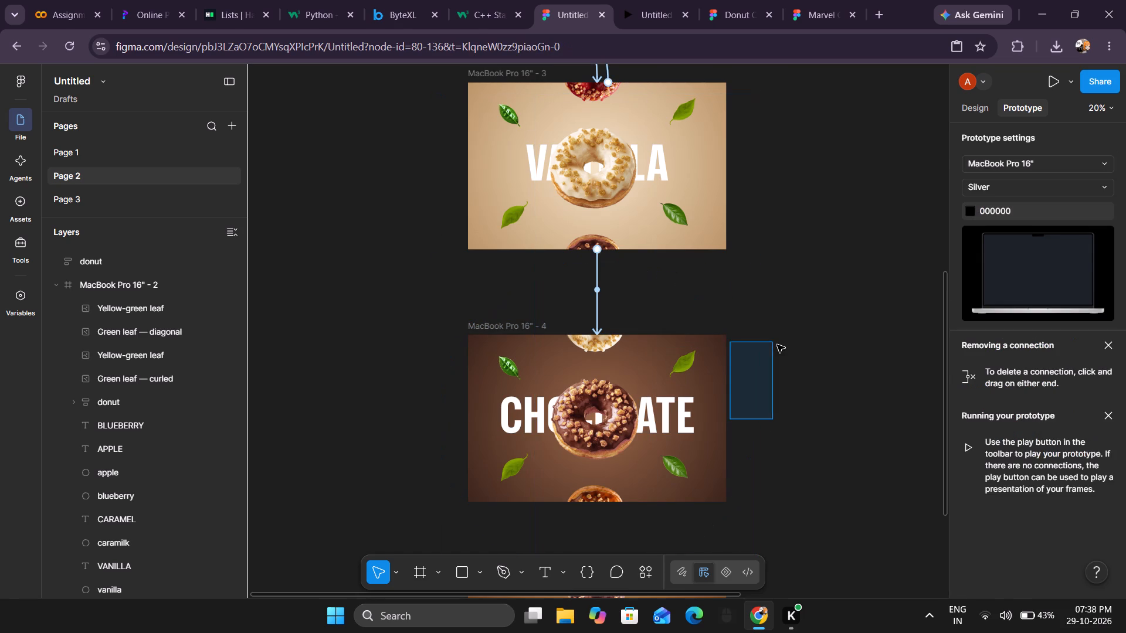
{"action": "left_click_drag", "start_coordinate": [777, 345], "coordinate": [777, 347]}
{"action": "left_click_drag", "start_coordinate": [725, 417], "coordinate": [663, 253]}
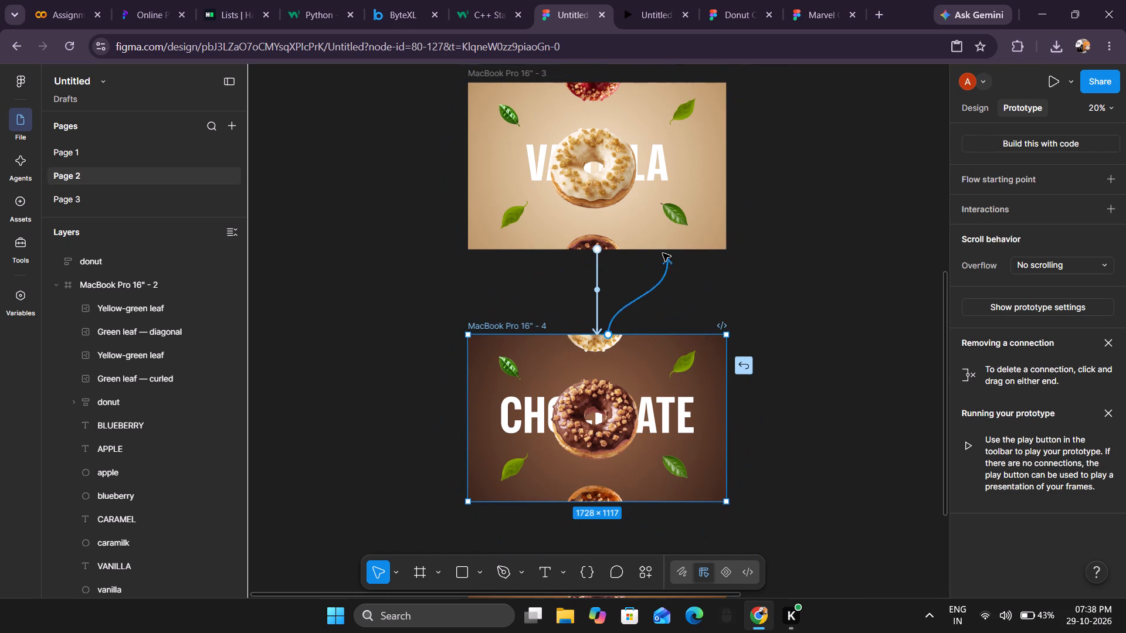
{"action": "left_click_drag", "start_coordinate": [663, 253], "coordinate": [648, 246]}
{"action": "left_click_drag", "start_coordinate": [626, 283], "coordinate": [853, 243]}
{"action": "left_click", "coordinate": [833, 283]}
{"action": "left_click", "coordinate": [829, 302]}
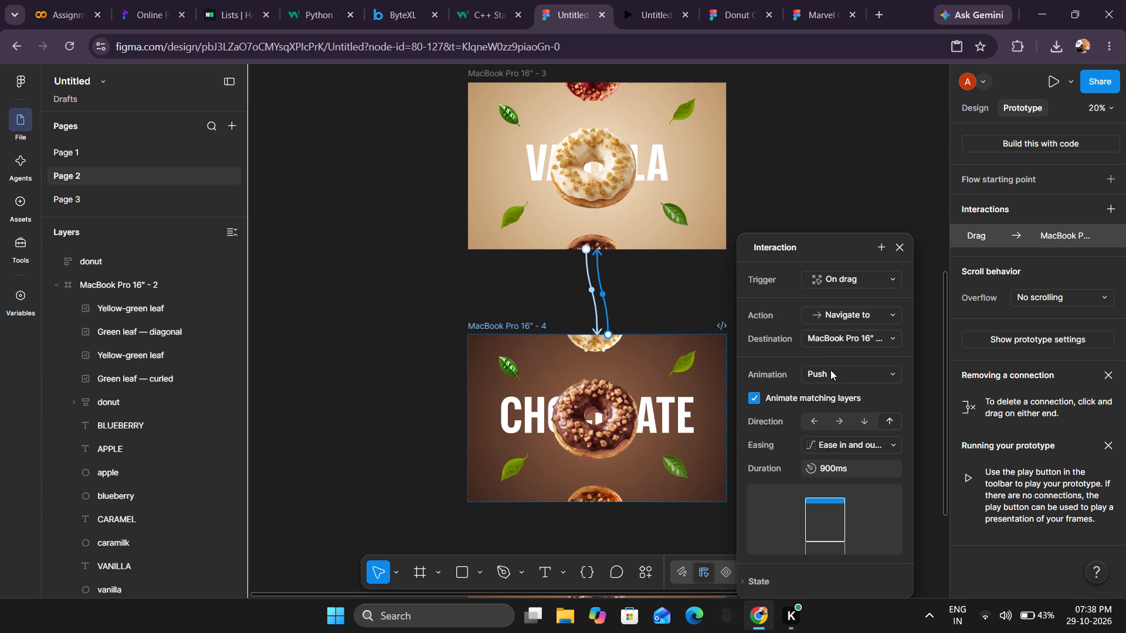
{"action": "left_click", "coordinate": [856, 426]}
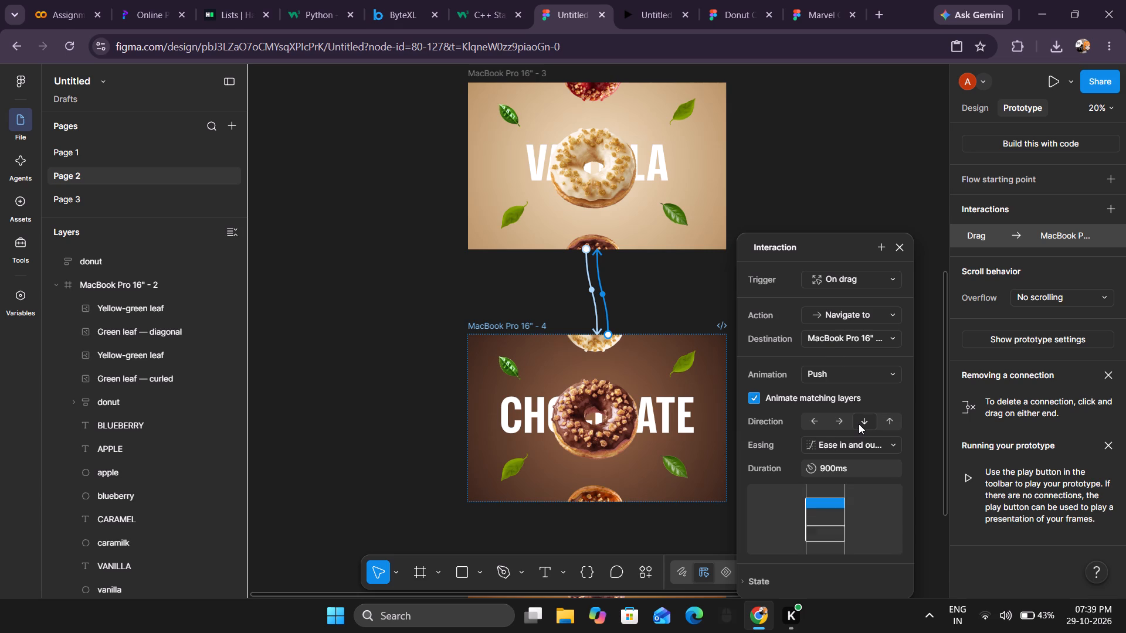
{"action": "scroll", "coordinate": [824, 442], "scroll_direction": "down", "scroll_amount": 2}
{"action": "left_click", "coordinate": [868, 179]}
Connect the Chocolate frame to the caramel donut frame, MacBook Pro 16" - 5, with an On drag trigger and Push direction Up.
{"action": "scroll", "coordinate": [829, 298], "scroll_direction": "down", "scroll_amount": 2}
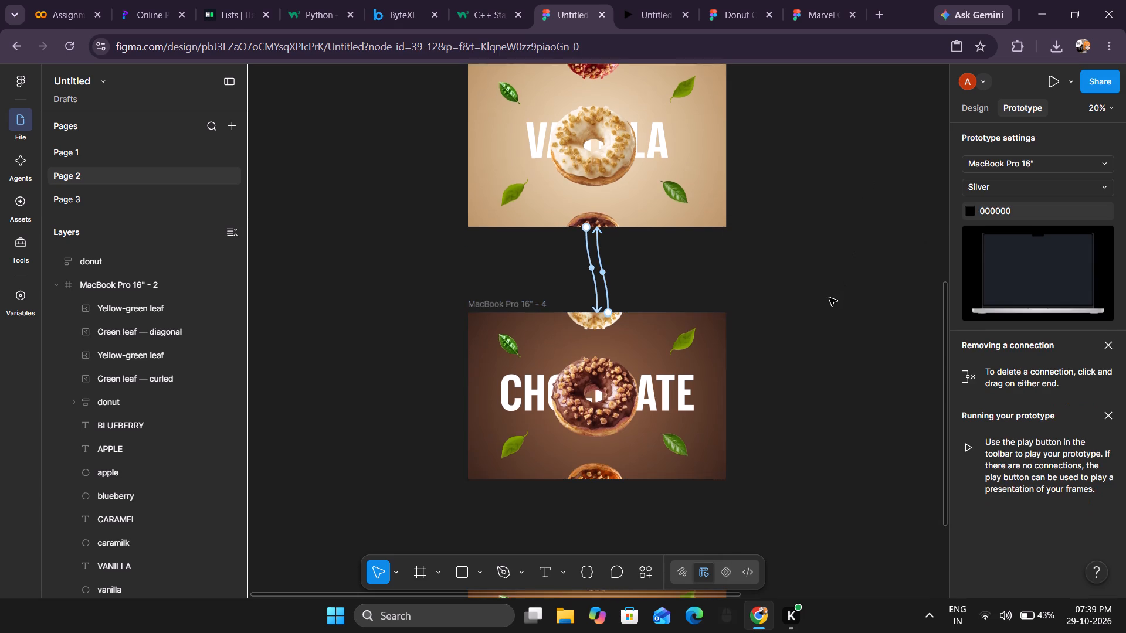
{"action": "scroll", "coordinate": [829, 298], "scroll_direction": "down", "scroll_amount": 4}
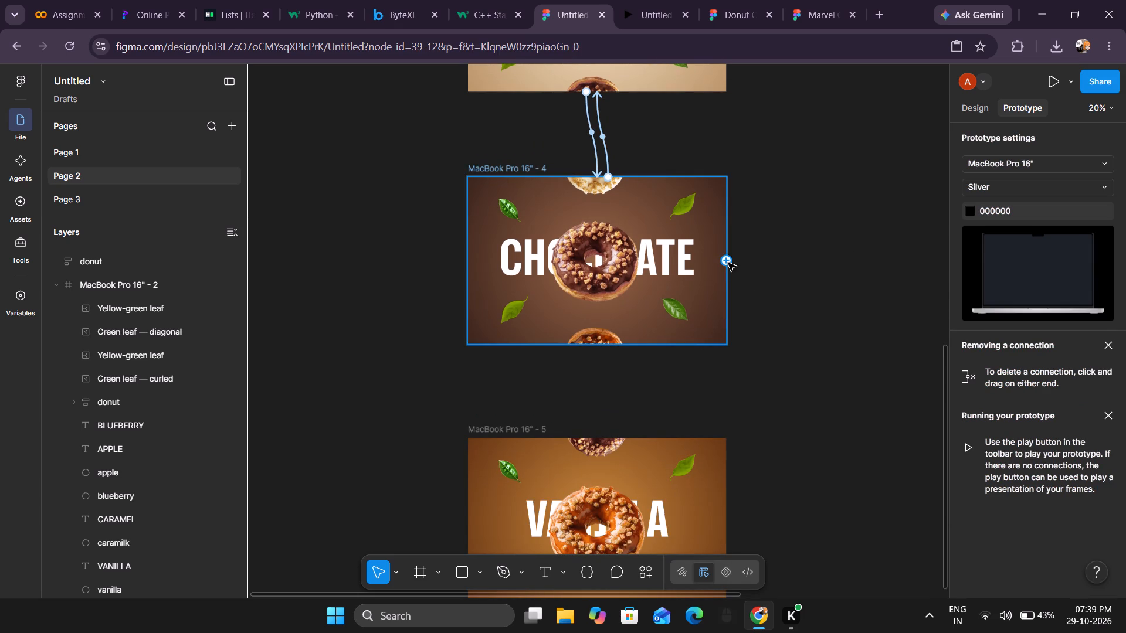
{"action": "left_click_drag", "start_coordinate": [727, 263], "coordinate": [630, 466]}
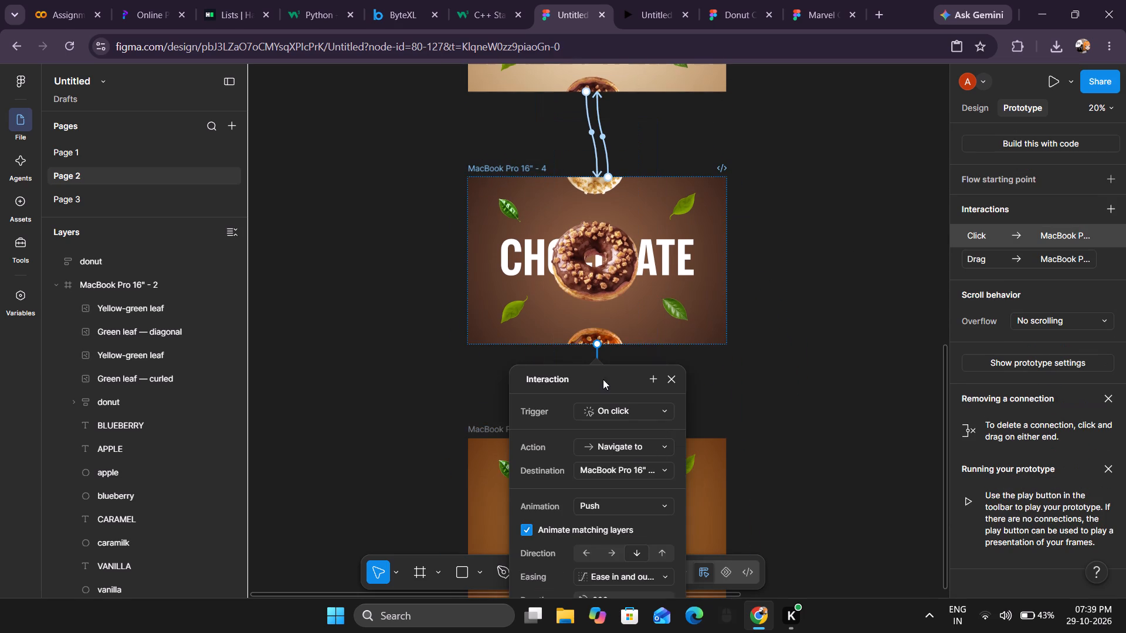
{"action": "left_click_drag", "start_coordinate": [603, 379], "coordinate": [827, 295]}
{"action": "left_click", "coordinate": [823, 329]}
{"action": "left_click", "coordinate": [822, 346]}
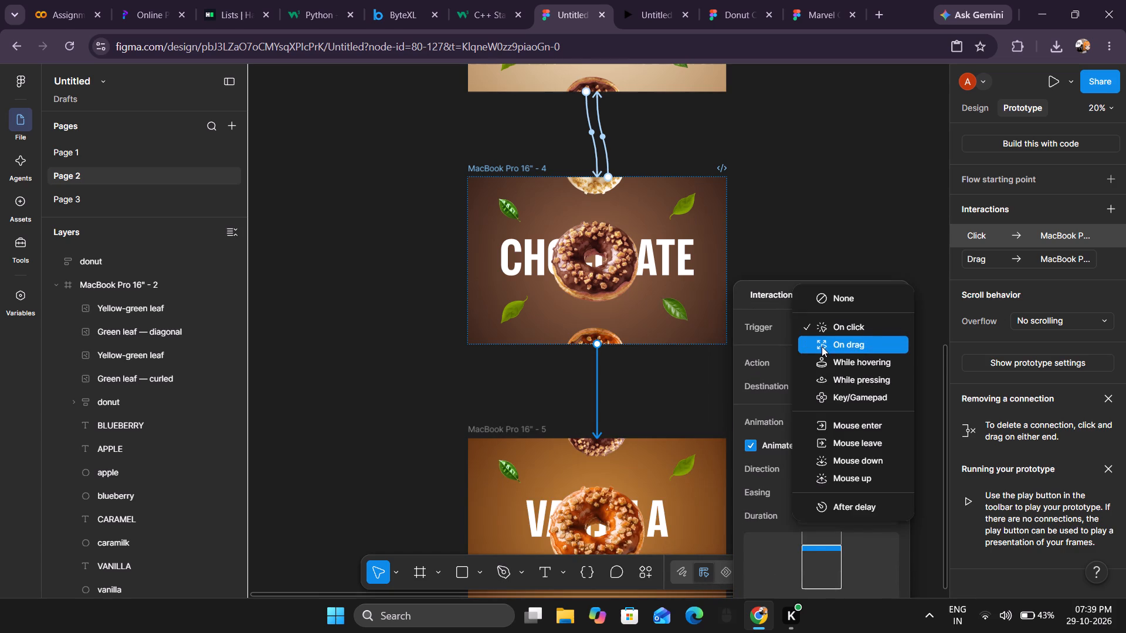
{"action": "left_click", "coordinate": [879, 470]}
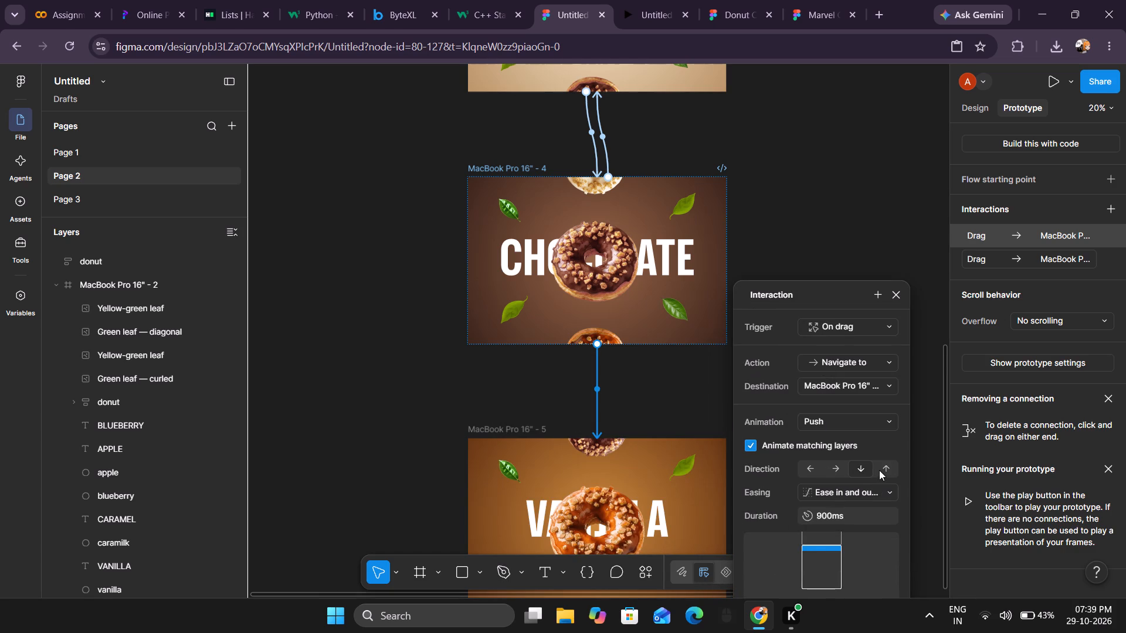
{"action": "left_click", "coordinate": [828, 195]}
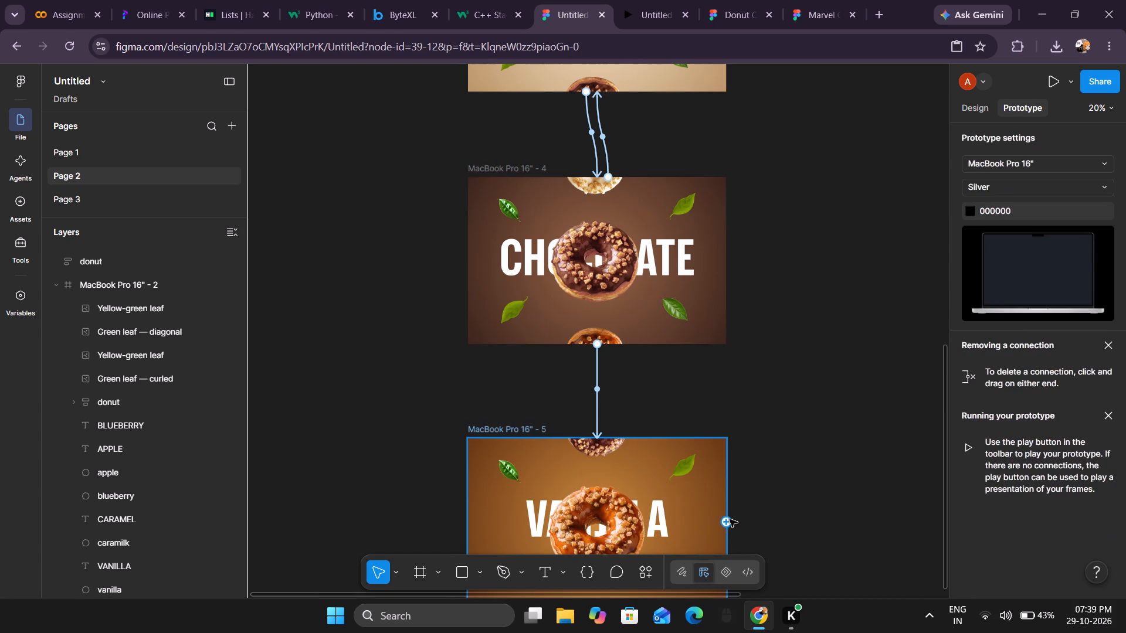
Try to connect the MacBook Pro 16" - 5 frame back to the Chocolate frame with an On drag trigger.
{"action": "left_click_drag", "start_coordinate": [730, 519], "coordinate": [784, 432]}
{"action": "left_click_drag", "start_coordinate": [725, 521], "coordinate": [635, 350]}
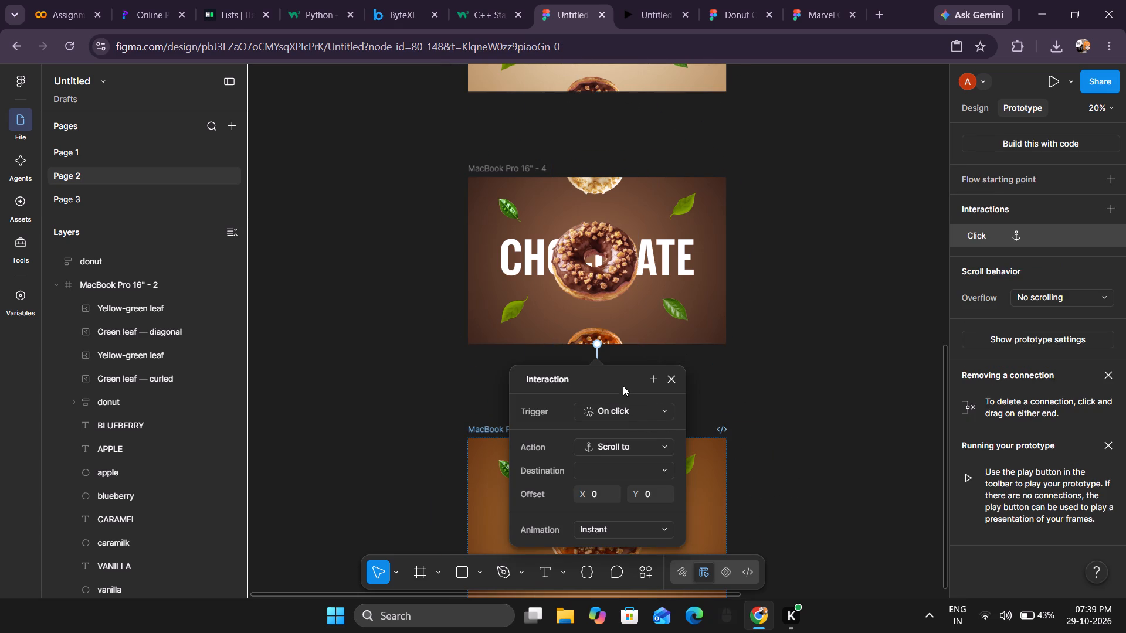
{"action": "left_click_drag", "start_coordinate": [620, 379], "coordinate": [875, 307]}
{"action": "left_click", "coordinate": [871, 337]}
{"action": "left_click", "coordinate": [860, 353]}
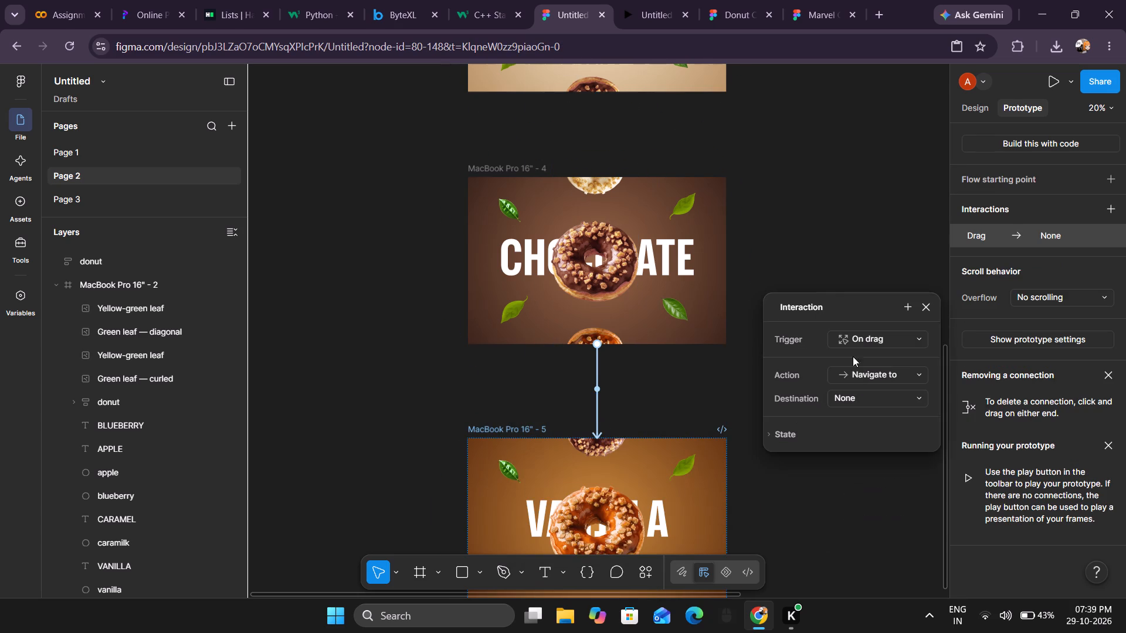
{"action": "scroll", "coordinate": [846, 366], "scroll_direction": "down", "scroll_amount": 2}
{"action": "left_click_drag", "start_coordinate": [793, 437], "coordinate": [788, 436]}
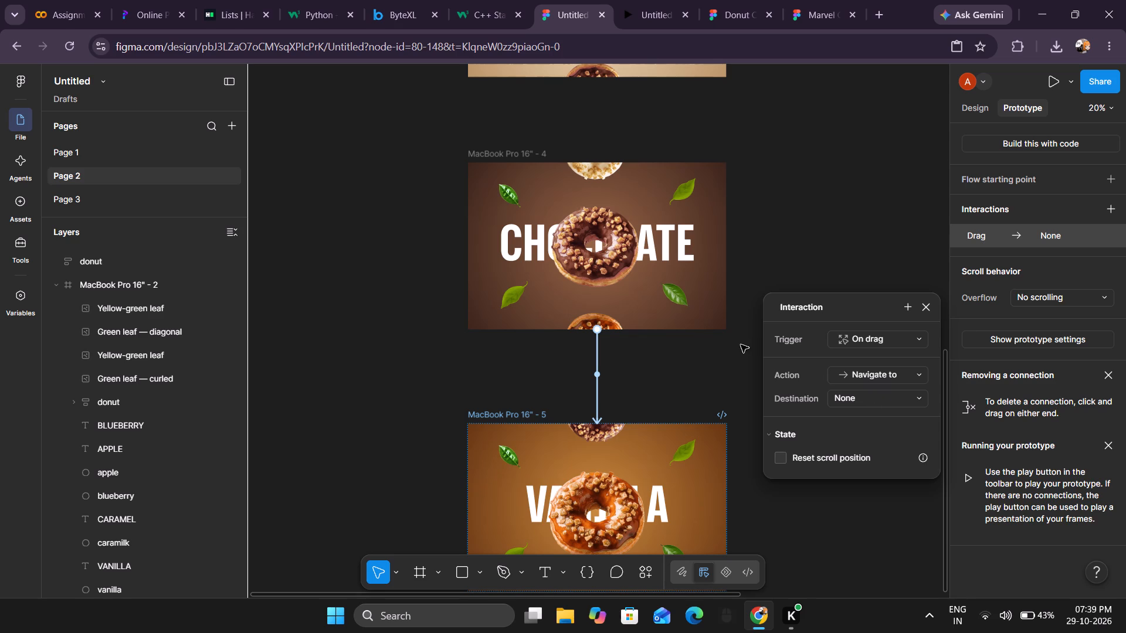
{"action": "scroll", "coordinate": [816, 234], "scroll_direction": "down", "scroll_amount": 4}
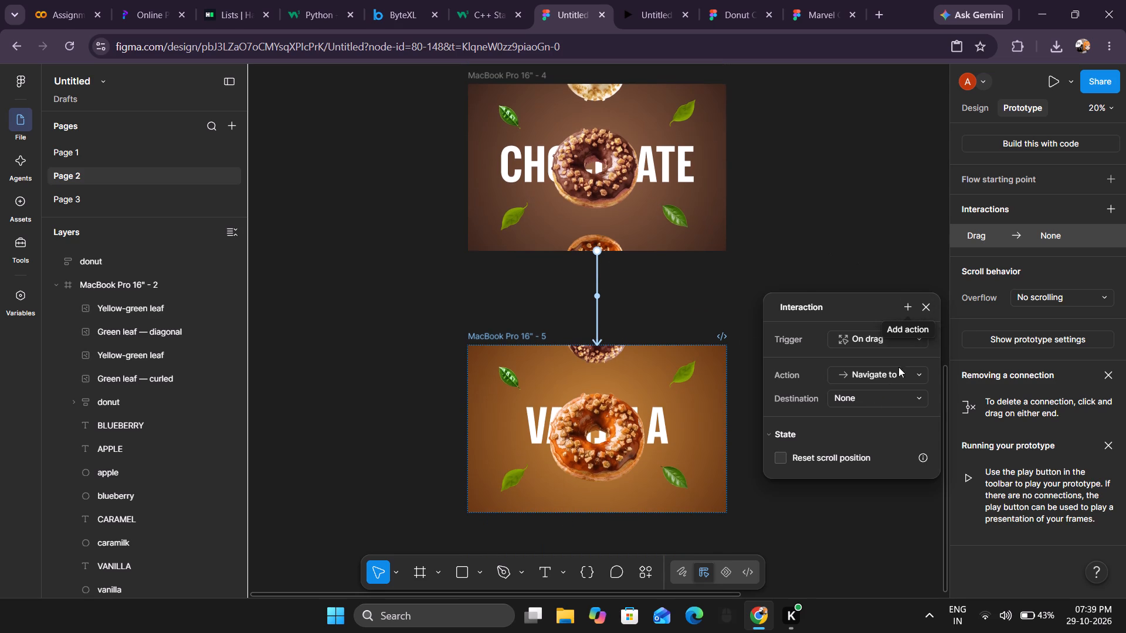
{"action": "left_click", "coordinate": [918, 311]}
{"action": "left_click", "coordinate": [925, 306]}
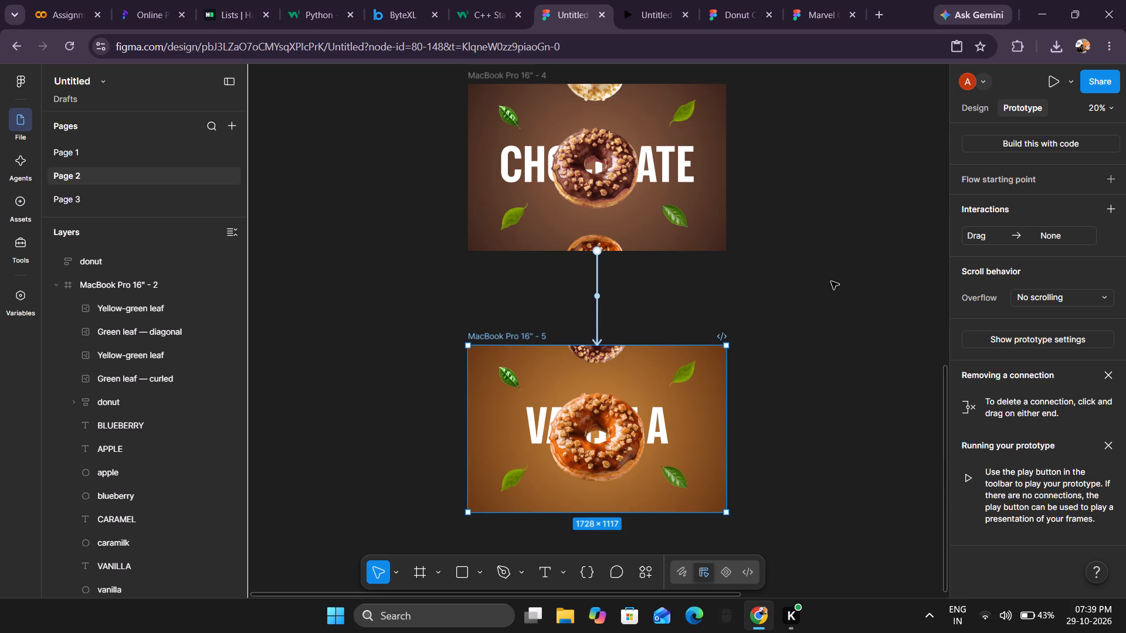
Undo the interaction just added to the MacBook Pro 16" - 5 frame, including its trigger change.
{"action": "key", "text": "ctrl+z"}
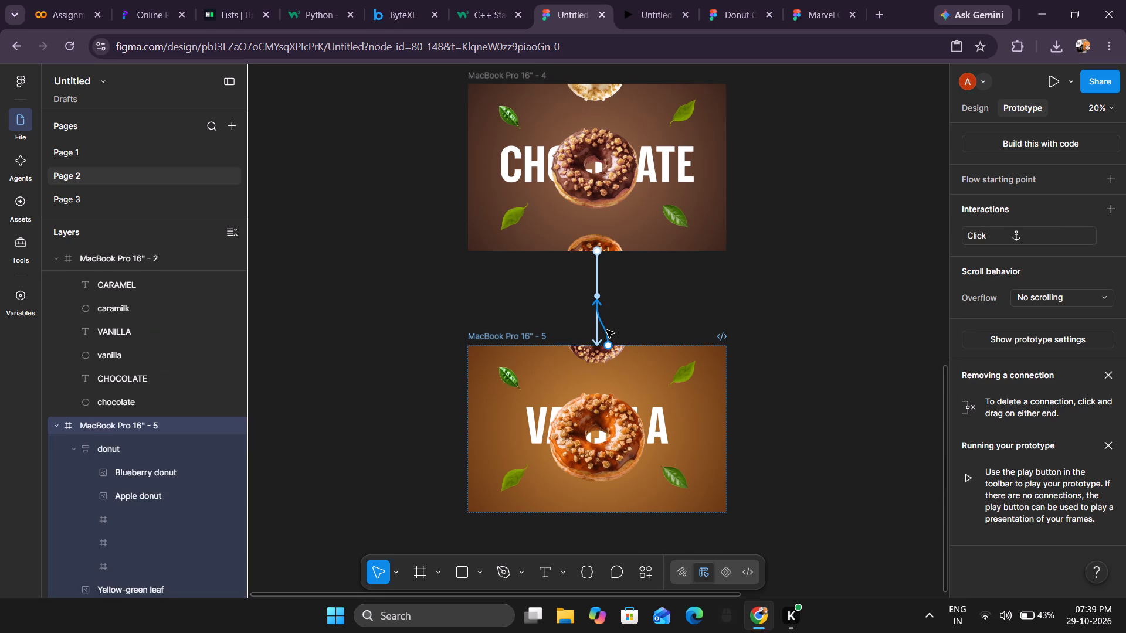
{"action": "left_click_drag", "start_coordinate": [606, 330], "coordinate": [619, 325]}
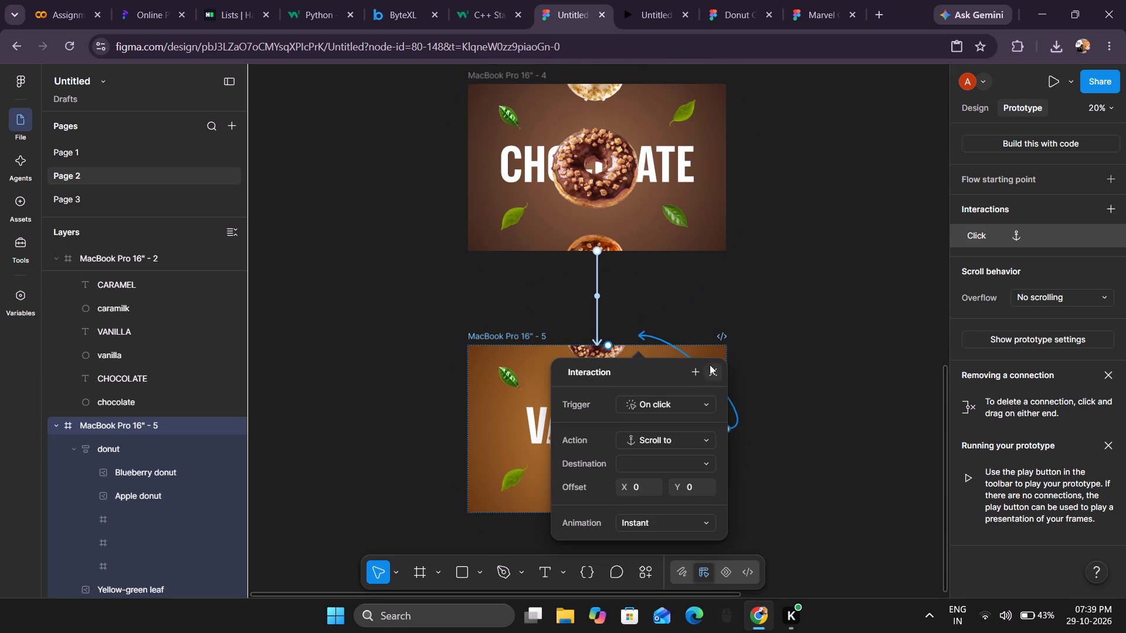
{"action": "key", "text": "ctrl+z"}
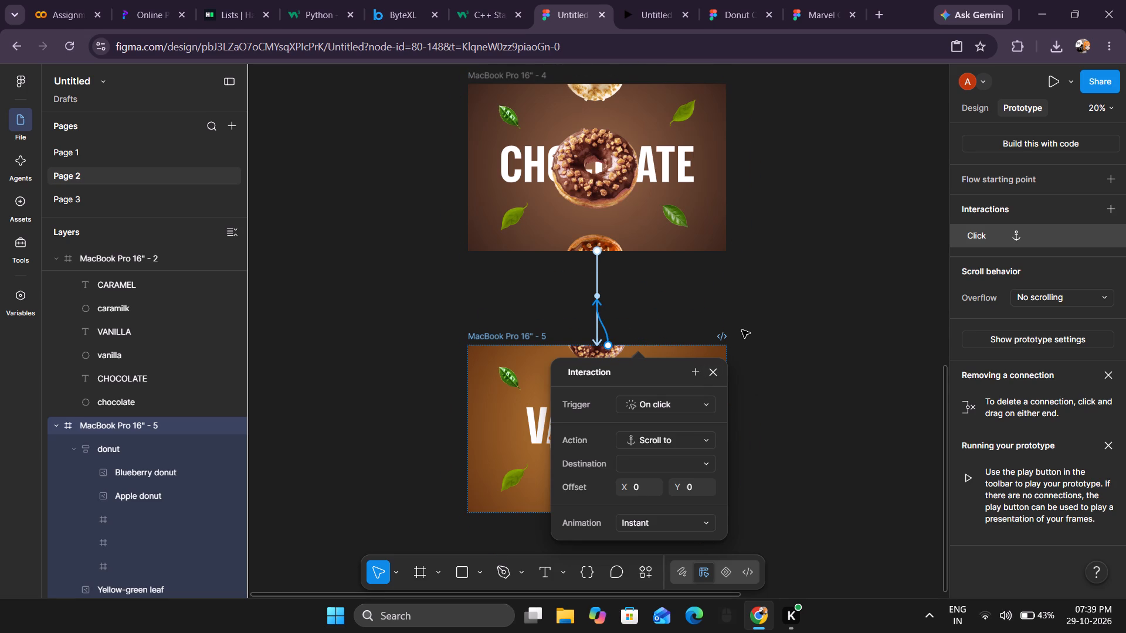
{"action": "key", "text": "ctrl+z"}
Connect the MacBook Pro 16" - 5 frame back to the Chocolate frame with an On drag trigger and Push direction Down.
{"action": "left_click_drag", "start_coordinate": [726, 430], "coordinate": [762, 393]}
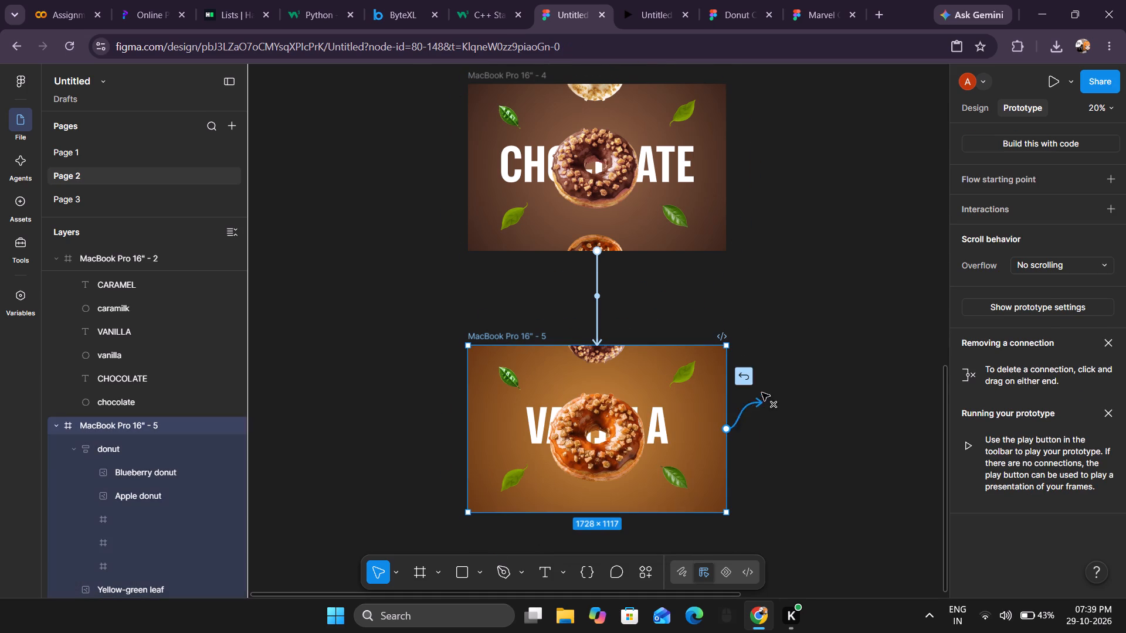
{"action": "left_click_drag", "start_coordinate": [762, 393], "coordinate": [688, 236]}
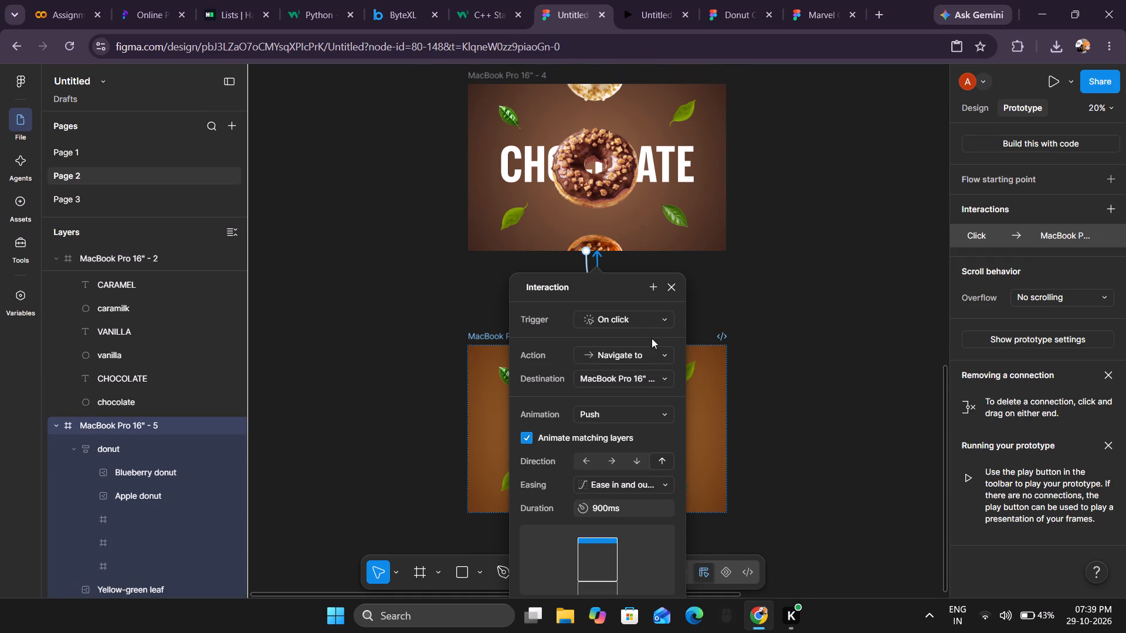
{"action": "left_click_drag", "start_coordinate": [613, 279], "coordinate": [830, 224]}
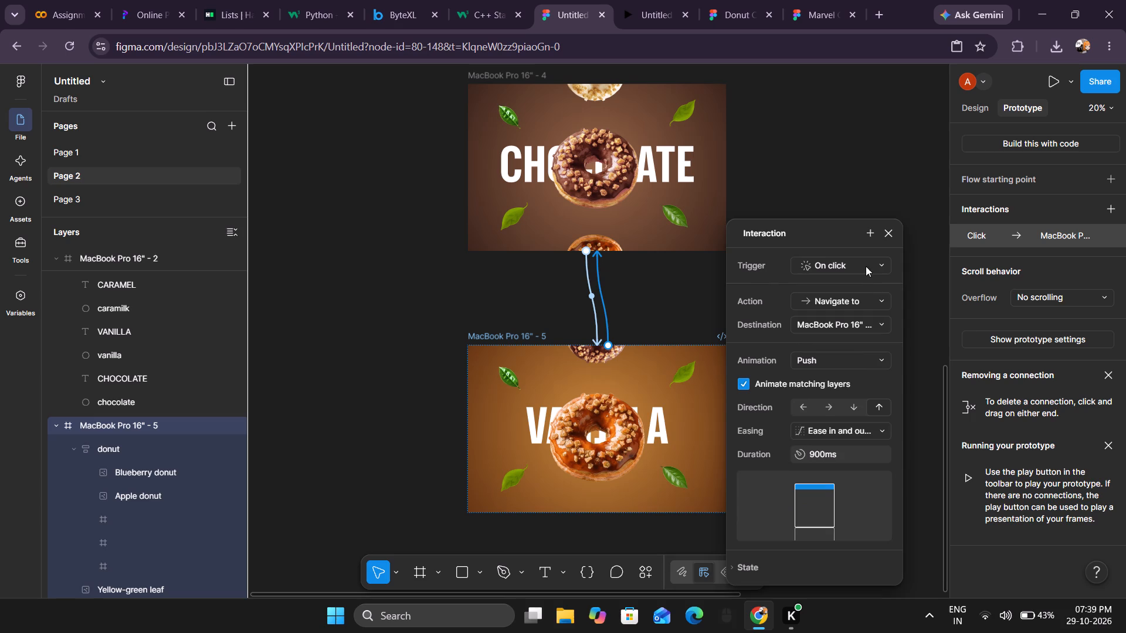
{"action": "left_click", "coordinate": [866, 266]}
{"action": "left_click", "coordinate": [856, 276]}
{"action": "left_click", "coordinate": [849, 405]}
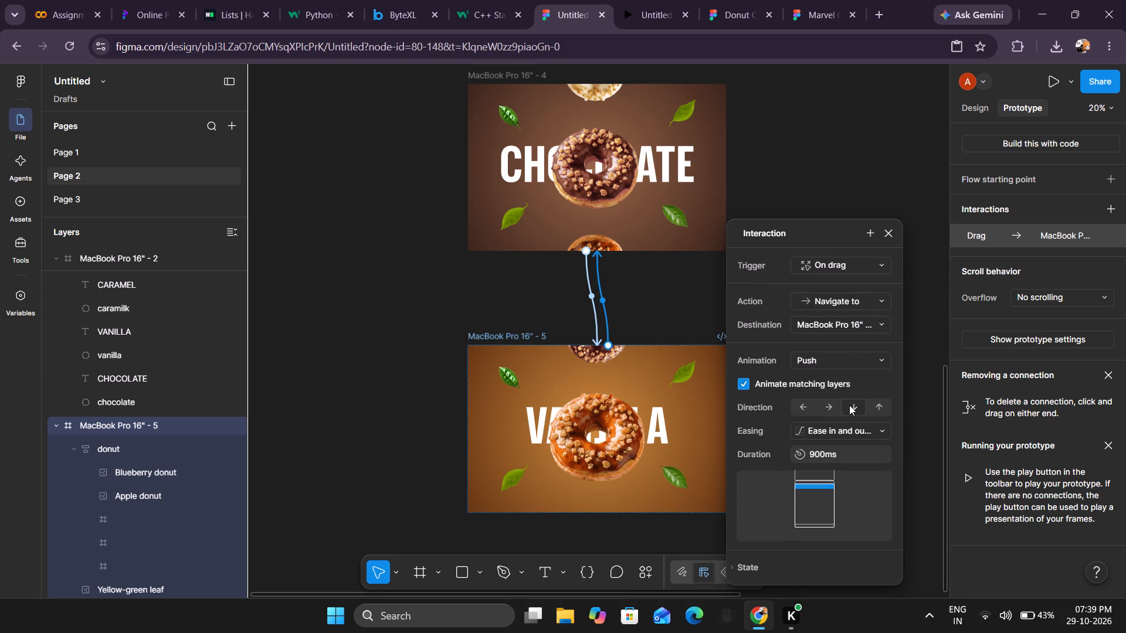
{"action": "left_click", "coordinate": [833, 141]}
Play the prototype and step back and forth through the frames, from Blueberry to the caramel donut frame.
{"action": "left_click", "coordinate": [1049, 79]}
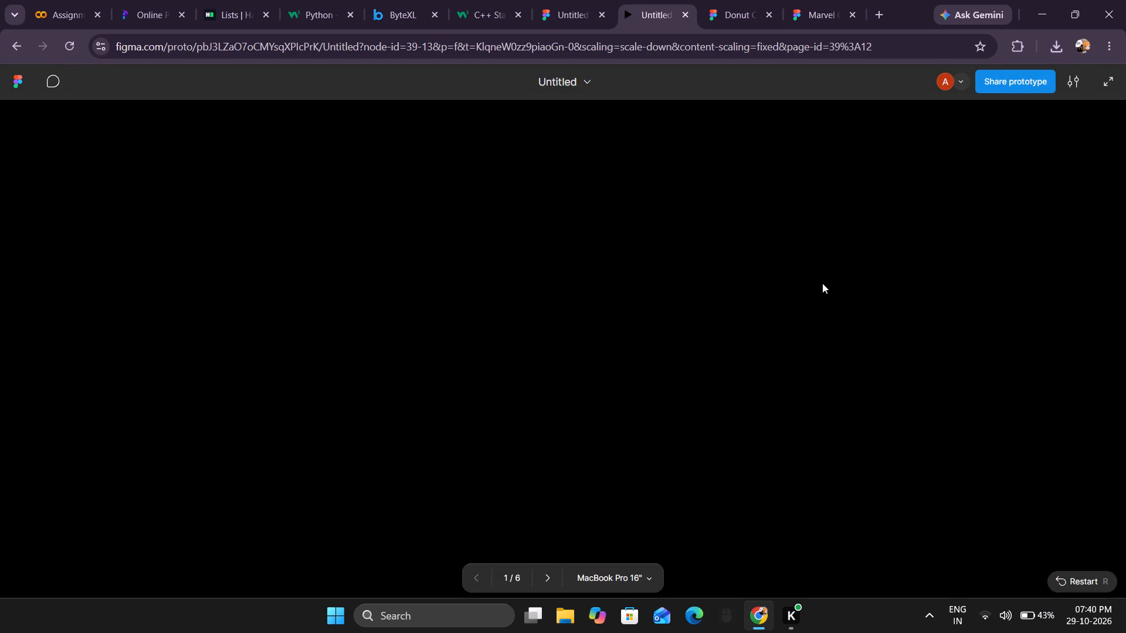
{"action": "key", "text": "Right"}
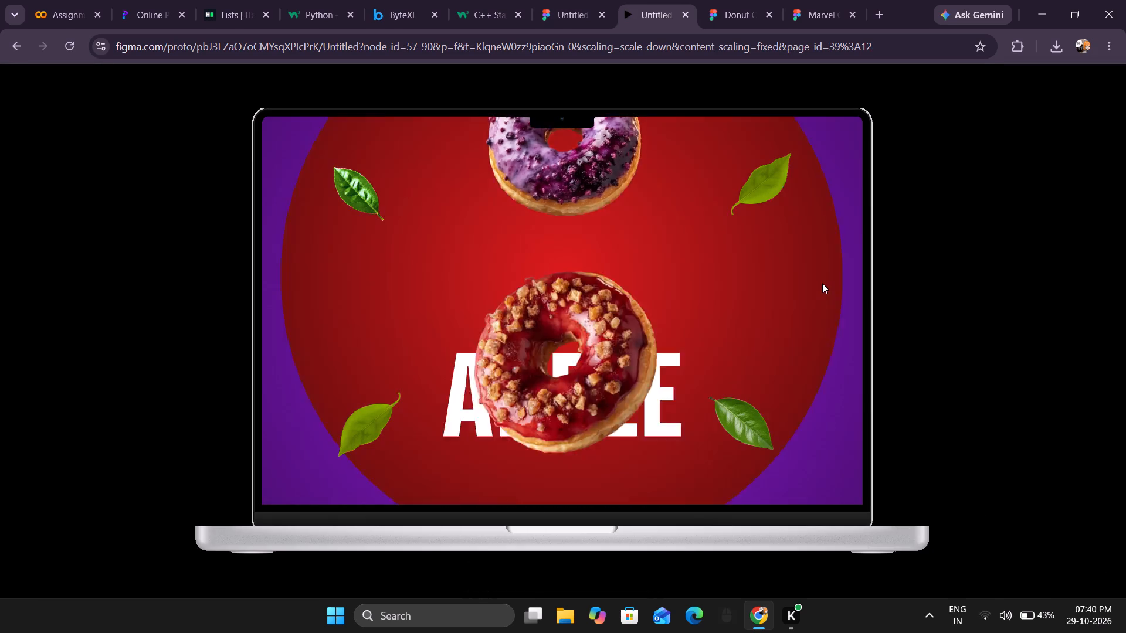
{"action": "key", "text": "Right"}
{"action": "key", "text": "Right"}
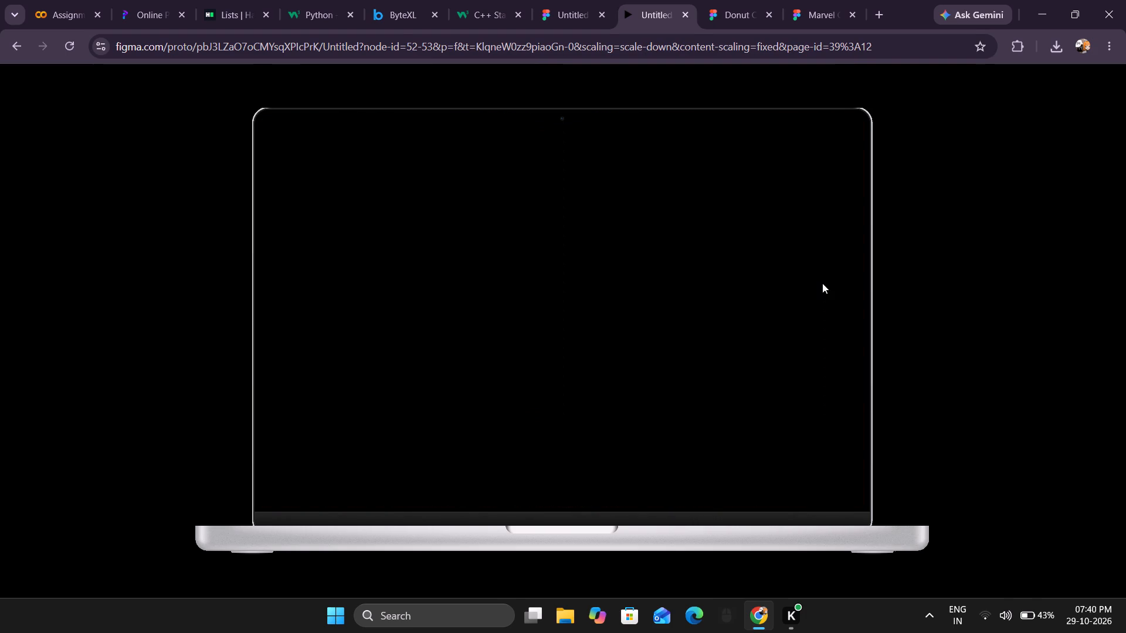
{"action": "key", "text": "Left"}
{"action": "key", "text": "Right"}
{"action": "key", "text": "Left"}
{"action": "key", "text": "Left"}
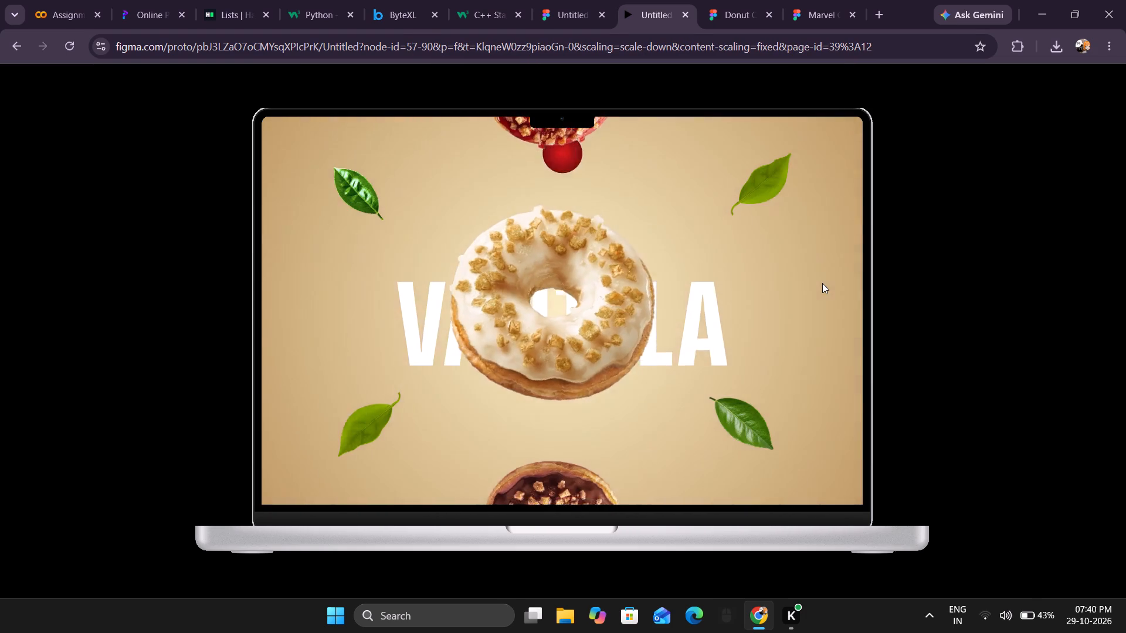
{"action": "key", "text": "Right"}
{"action": "key", "text": "Right"}
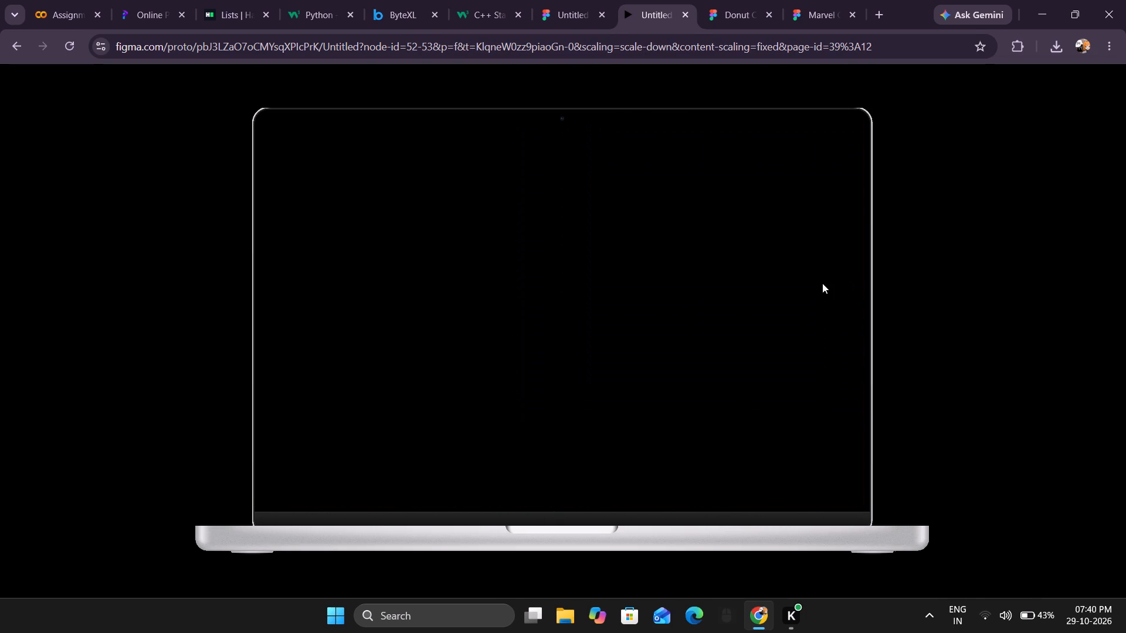
{"action": "key", "text": "Right"}
{"action": "key", "text": "Right"}
{"action": "key", "text": "Right"}
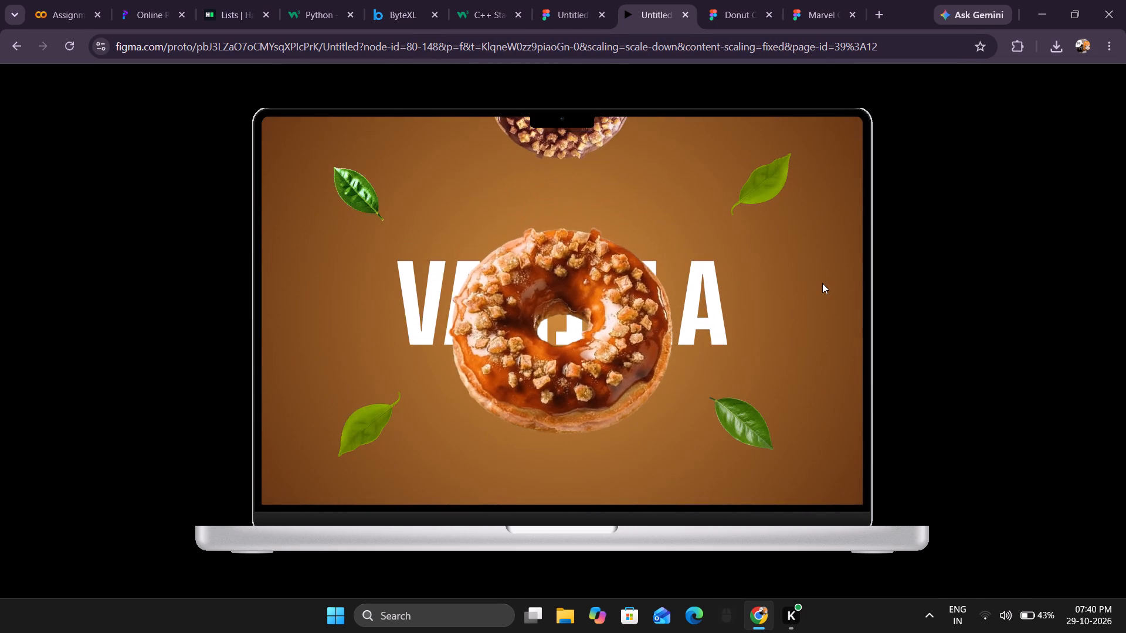
Replay the transitions among the last frames in both directions, including Chocolate to the caramel donut, and reload the prototype.
{"action": "key", "text": "Left"}
{"action": "key", "text": "Left"}
{"action": "key", "text": "Right"}
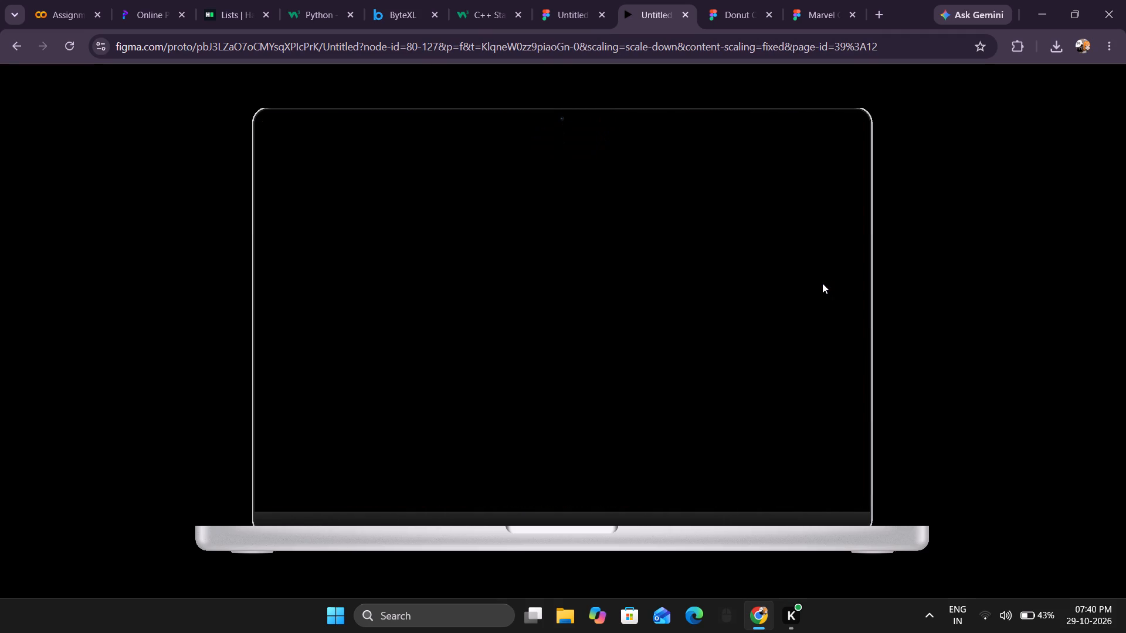
{"action": "key", "text": "Right"}
{"action": "key", "text": "Right"}
{"action": "key", "text": "Right"}
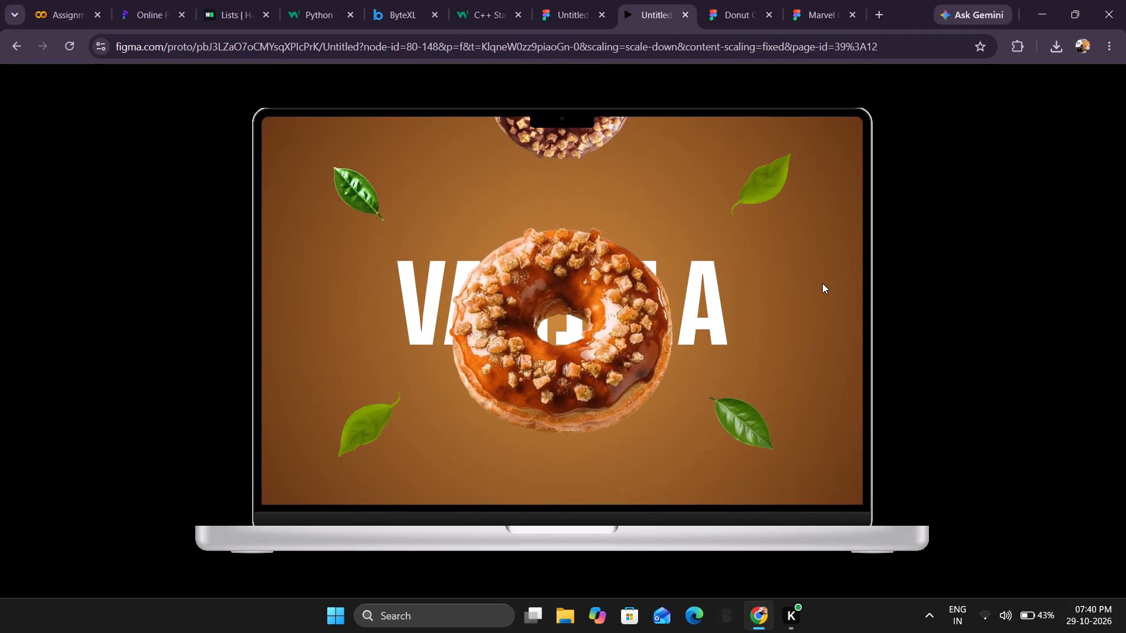
{"action": "key", "text": "Right"}
{"action": "key", "text": "Right"}
{"action": "key", "text": "Right"}
{"action": "key", "text": "Left"}
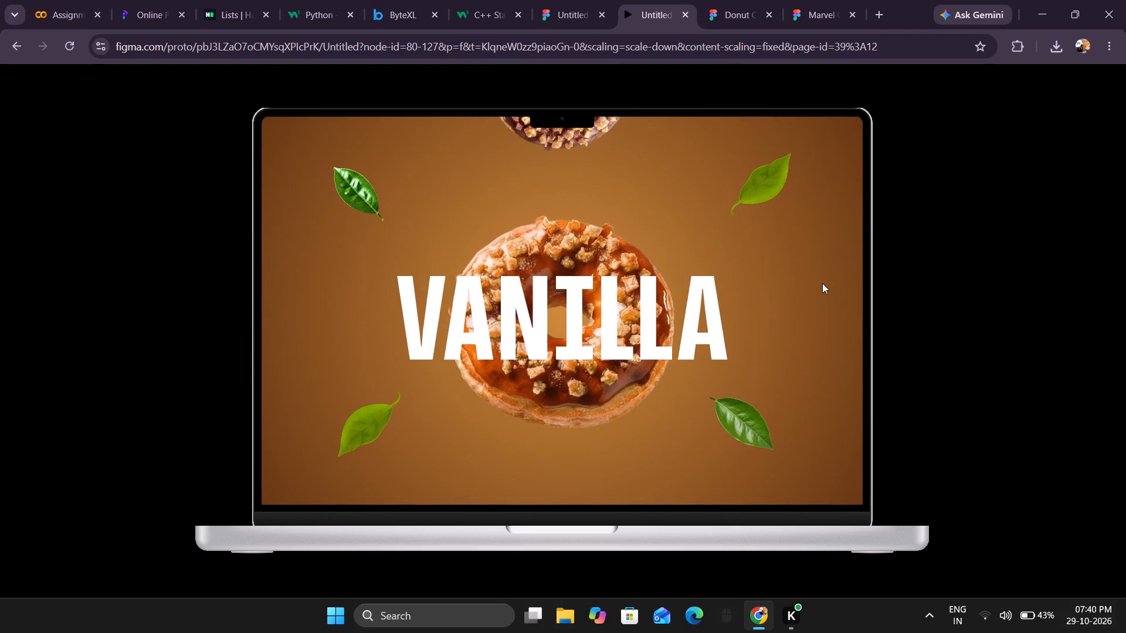
{"action": "key", "text": "Left"}
{"action": "key", "text": "Left"}
{"action": "key", "text": "Left"}
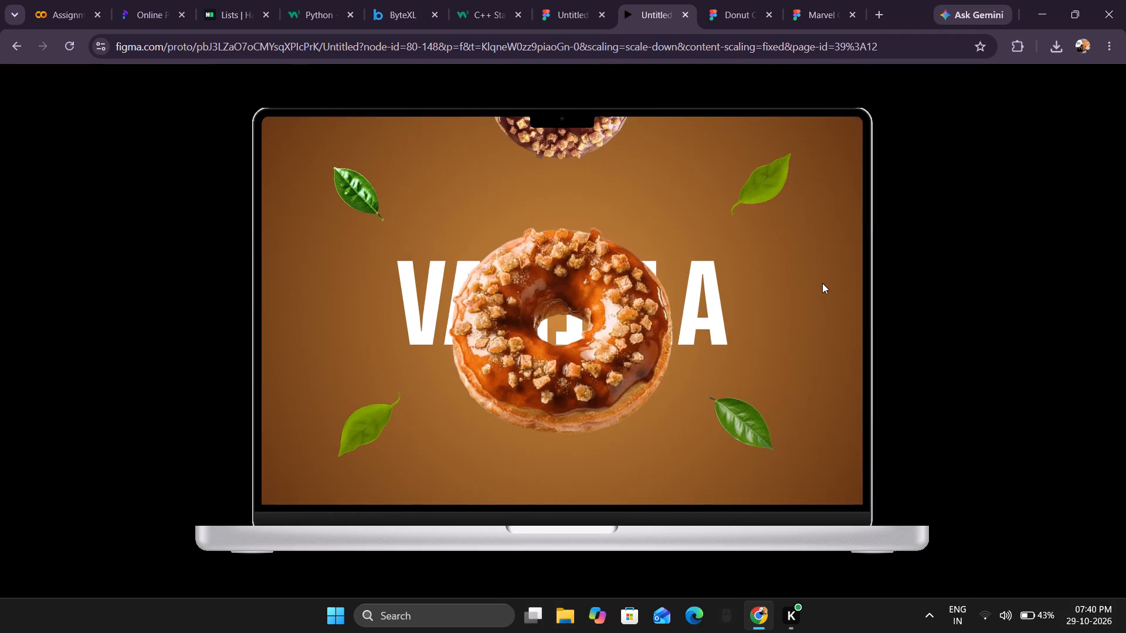
{"action": "key", "text": "Left"}
{"action": "key", "text": "Left"}
{"action": "key", "text": "Left"}
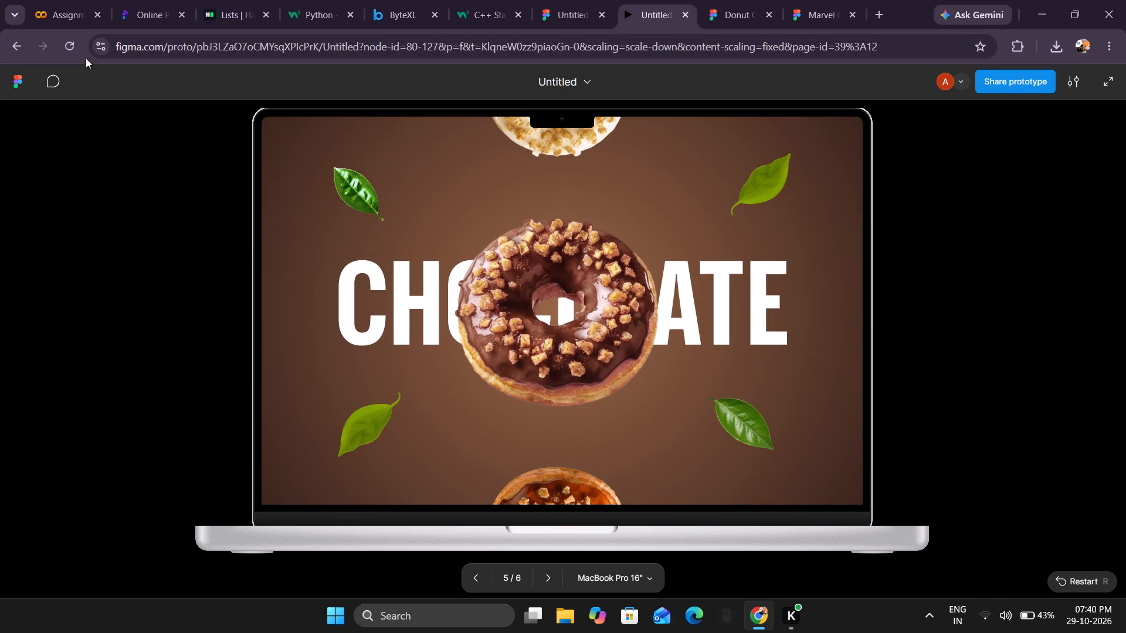
{"action": "left_click", "coordinate": [64, 40]}
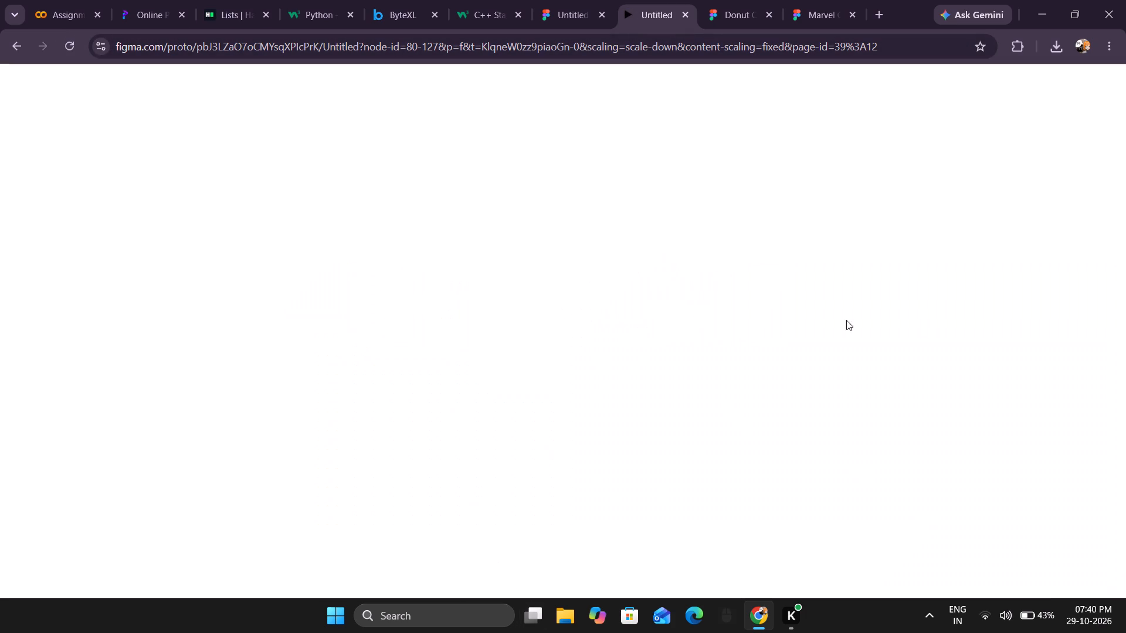
Return to the design file and examine the connections between all the flavour frames on Page 2.
{"action": "left_click", "coordinate": [579, 9]}
{"action": "scroll", "coordinate": [804, 455], "scroll_direction": "up", "scroll_amount": 9}
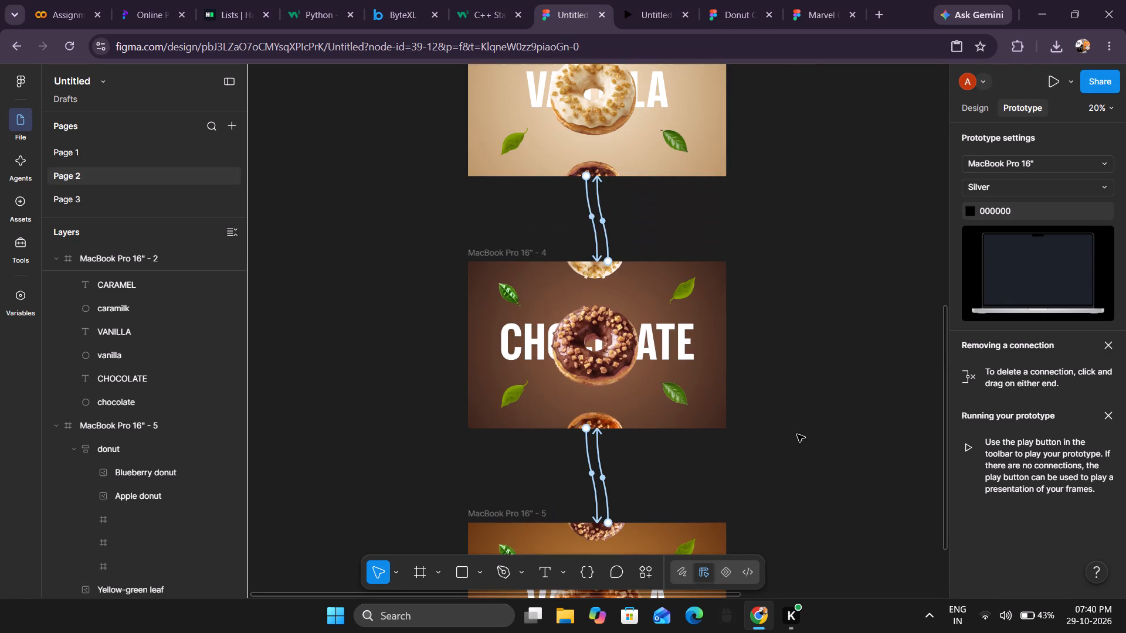
{"action": "scroll", "coordinate": [797, 434], "scroll_direction": "up", "scroll_amount": 13}
{"action": "scroll", "coordinate": [808, 349], "scroll_direction": "up", "scroll_amount": 6}
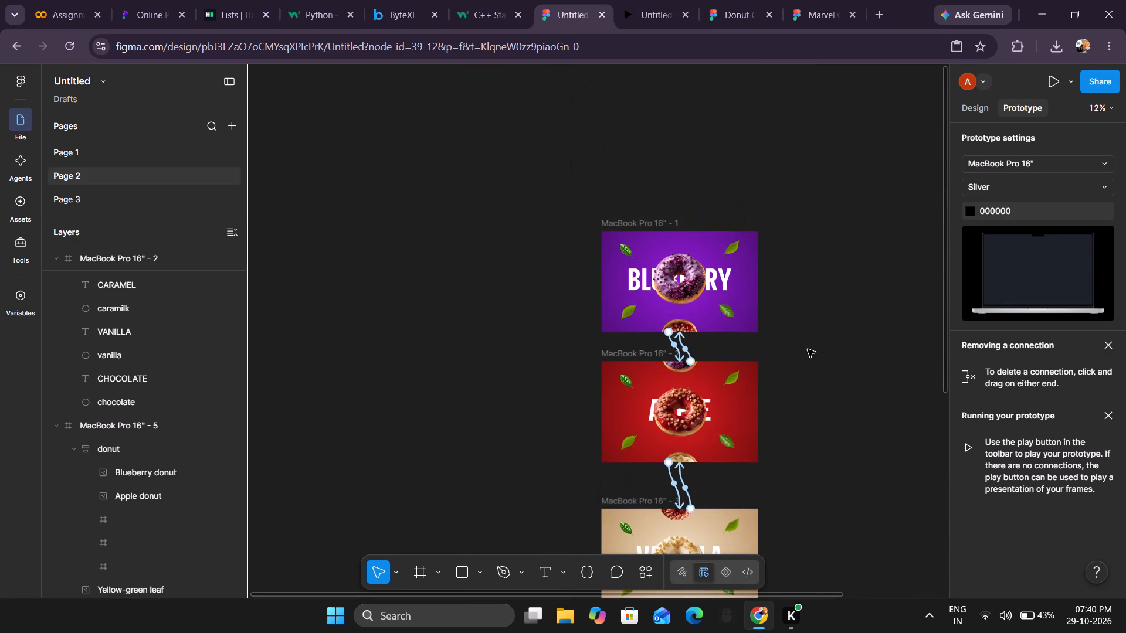
{"action": "scroll", "coordinate": [812, 345], "scroll_direction": "down", "scroll_amount": 7}
{"action": "middle_click_drag", "start_coordinate": [852, 336], "coordinate": [660, 331]}
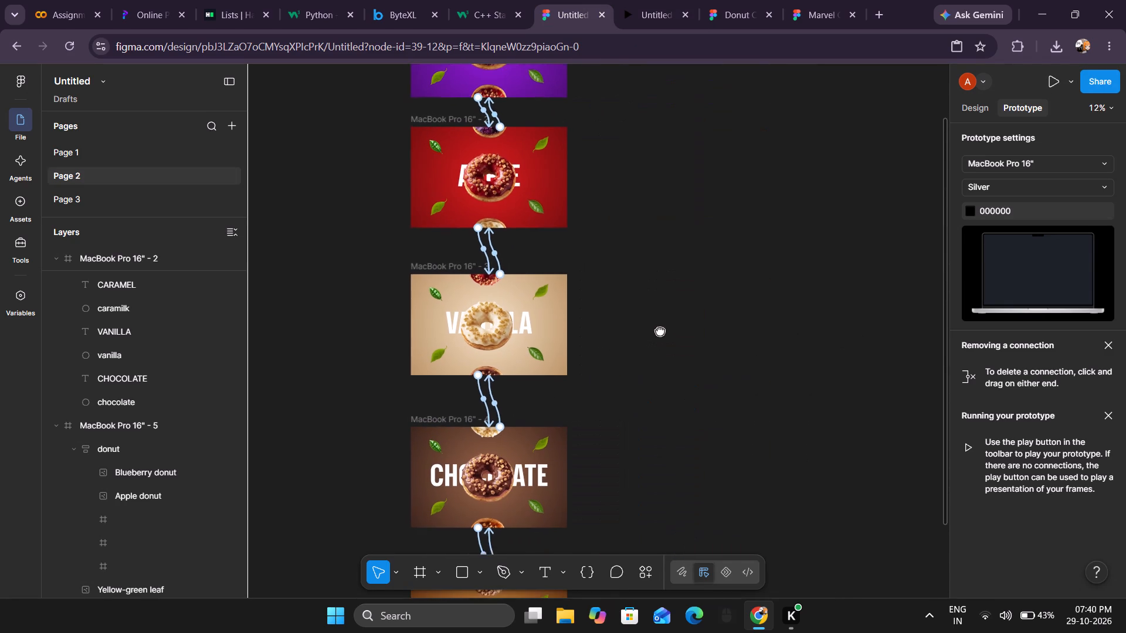
{"action": "middle_click_drag", "start_coordinate": [660, 331], "coordinate": [657, 329]}
{"action": "middle_click_drag", "start_coordinate": [652, 326], "coordinate": [799, 259]}
{"action": "scroll", "coordinate": [802, 250], "scroll_direction": "down", "scroll_amount": 6}
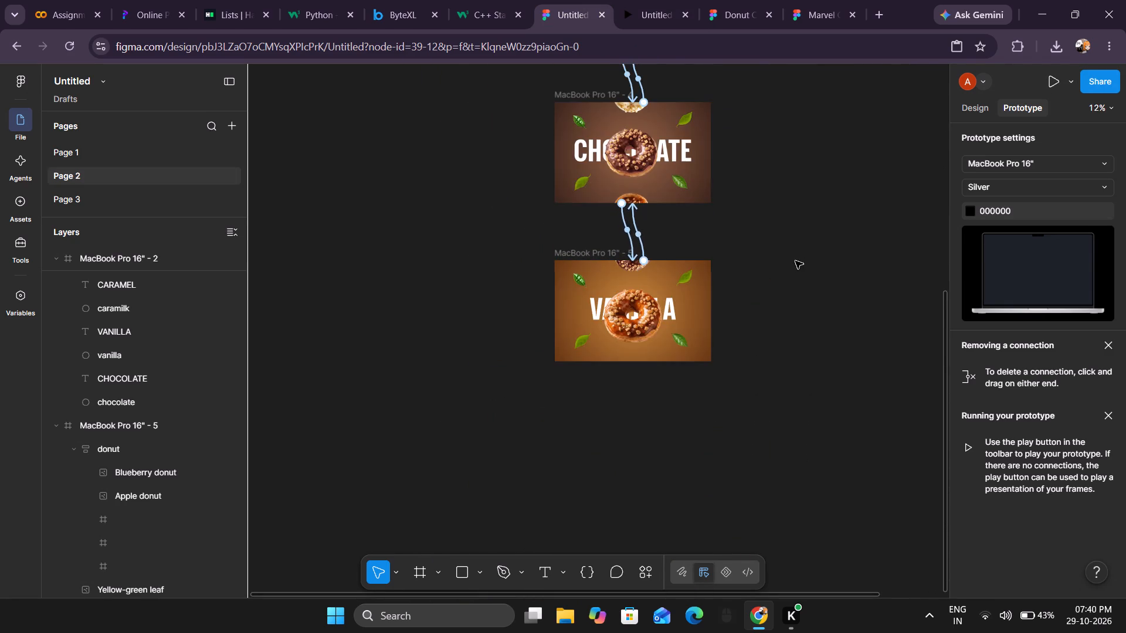
{"action": "scroll", "coordinate": [795, 261], "scroll_direction": "up", "scroll_amount": 7}
In the prototype preview, go back to the Blueberry frame and replay the transitions through Apple to Vanilla.
{"action": "left_click", "coordinate": [667, 2]}
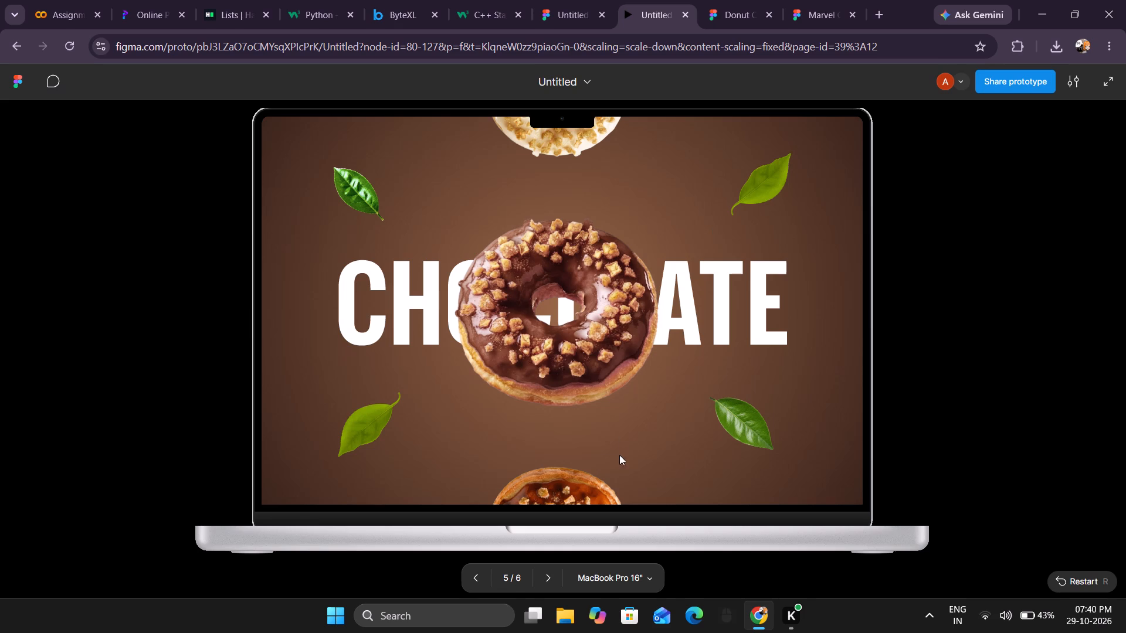
{"action": "left_click", "coordinate": [479, 580]}
{"action": "triple_click", "coordinate": [474, 576]}
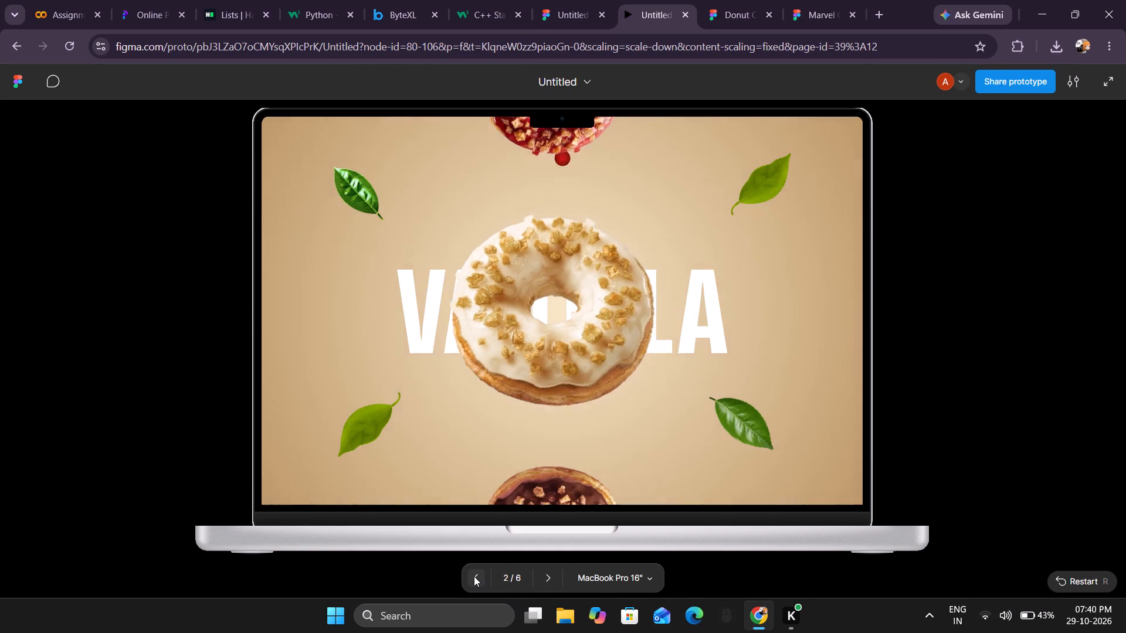
{"action": "left_click", "coordinate": [474, 576]}
{"action": "left_click", "coordinate": [474, 574]}
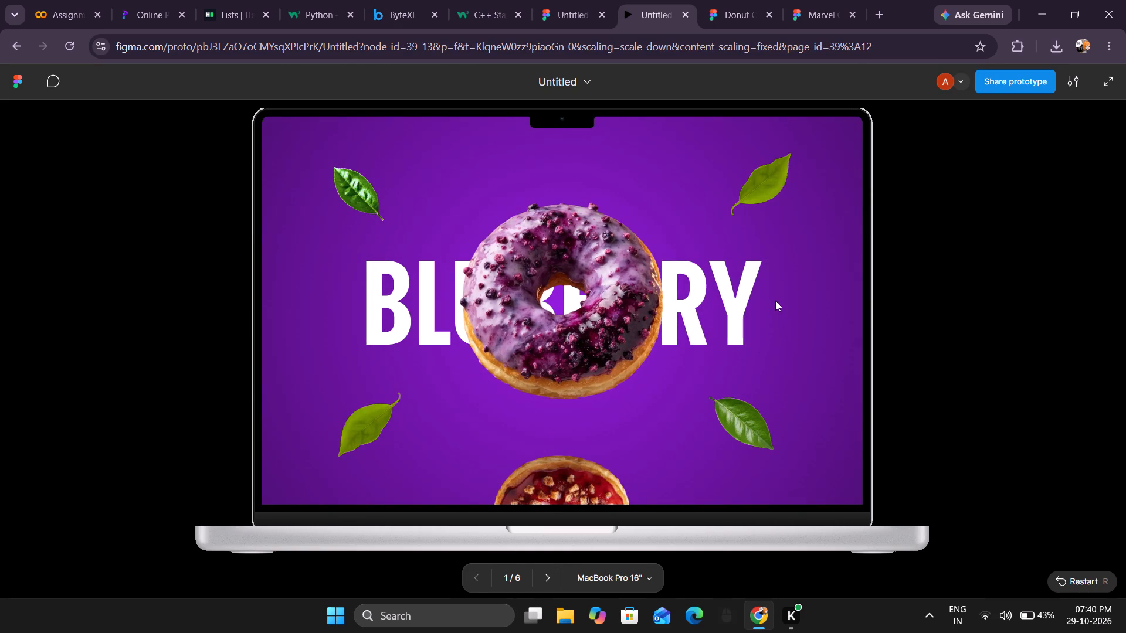
{"action": "key", "text": "Right"}
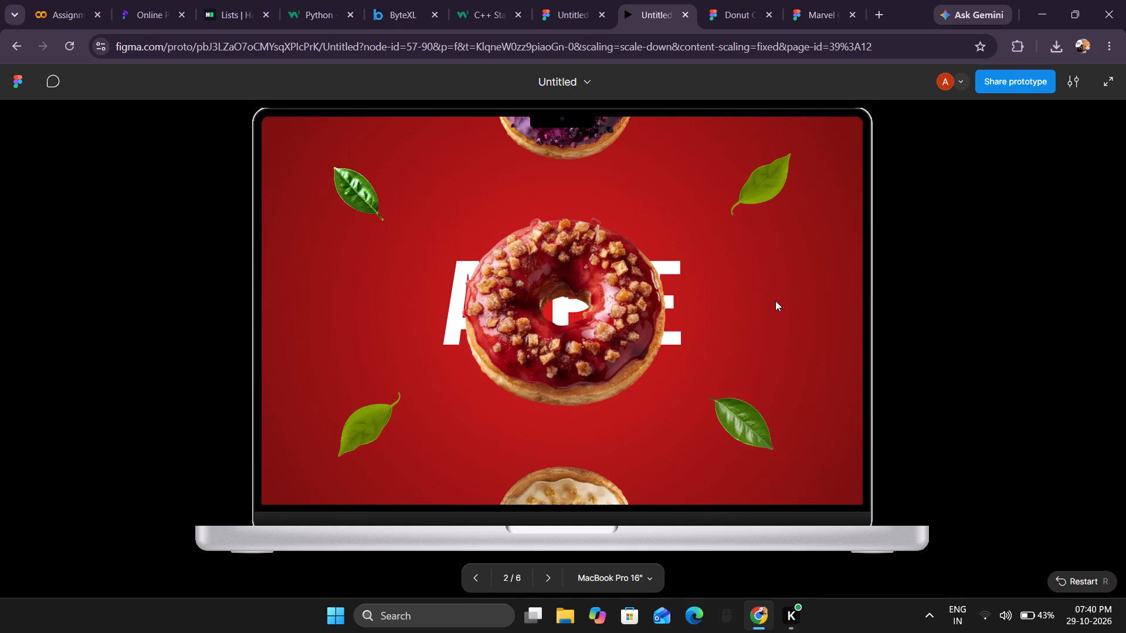
{"action": "key", "text": "Right"}
{"action": "key", "text": "Right"}
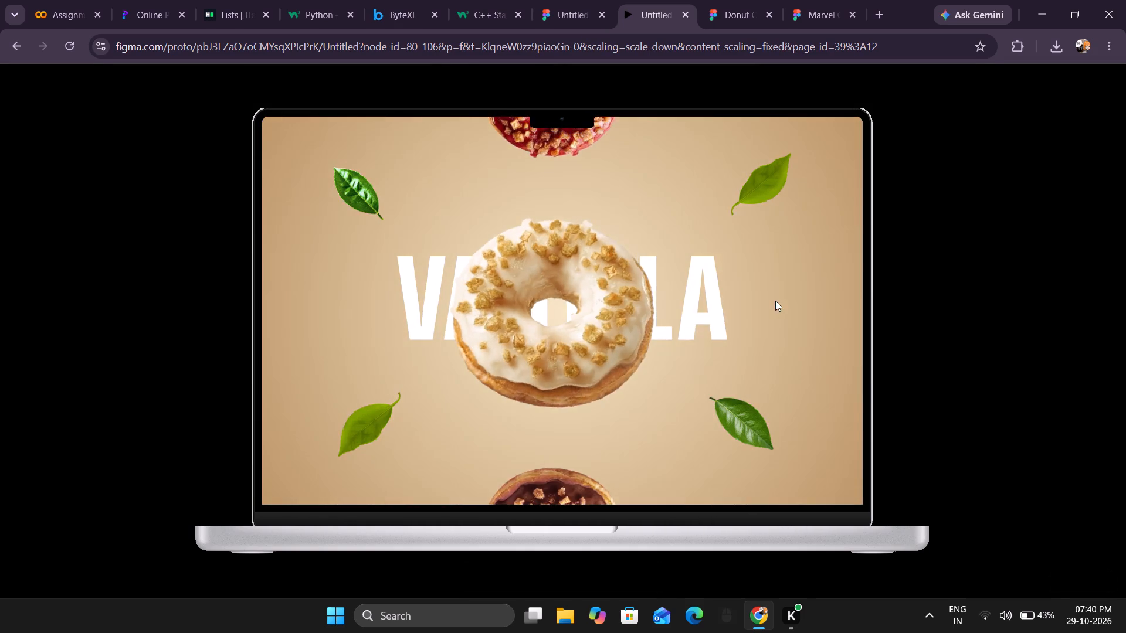
{"action": "key", "text": "Left"}
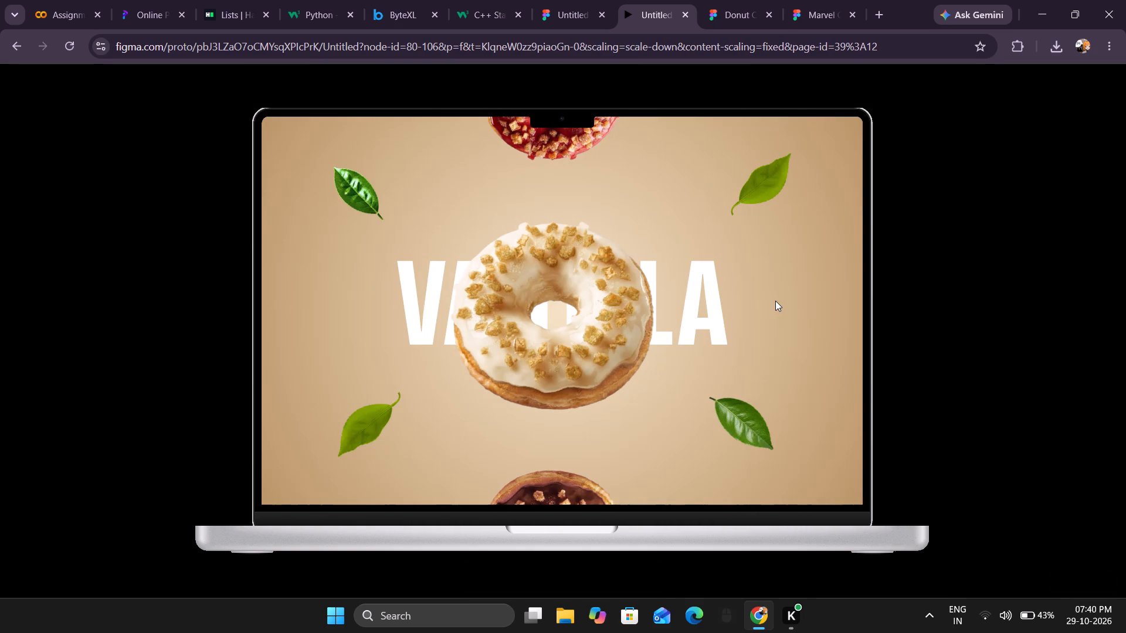
In the design file, delete the stray standalone donut frame beside the column of flavour frames.
{"action": "left_click", "coordinate": [578, 0]}
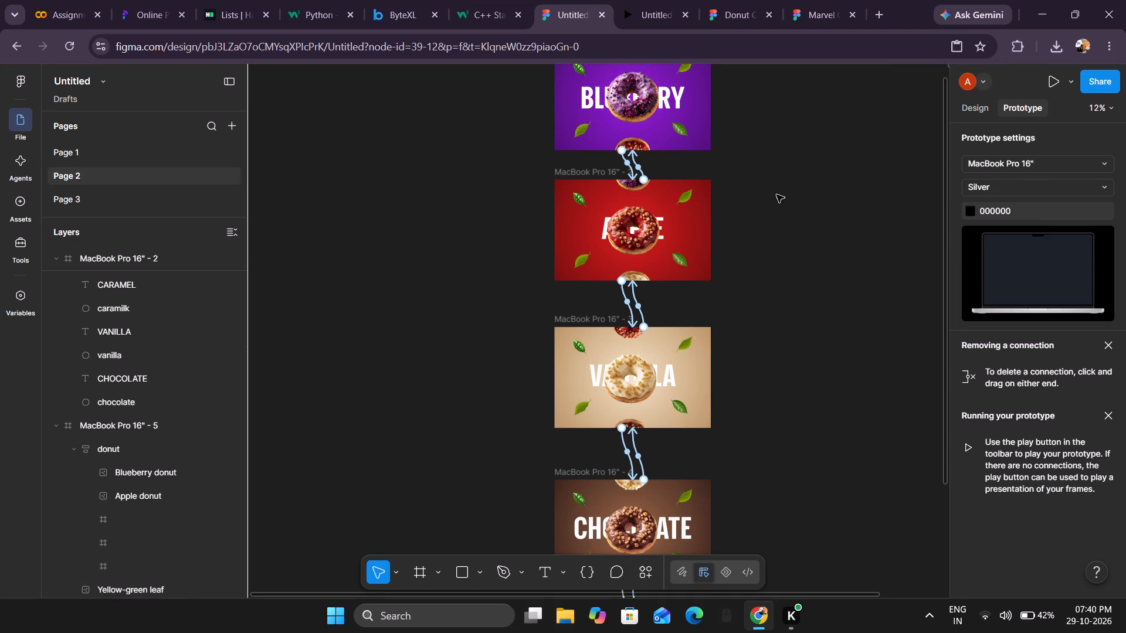
{"action": "scroll", "coordinate": [776, 196], "scroll_direction": "down", "scroll_amount": 4}
{"action": "scroll", "coordinate": [776, 196], "scroll_direction": "up", "scroll_amount": 10}
{"action": "middle_click_drag", "start_coordinate": [812, 234], "coordinate": [735, 163]}
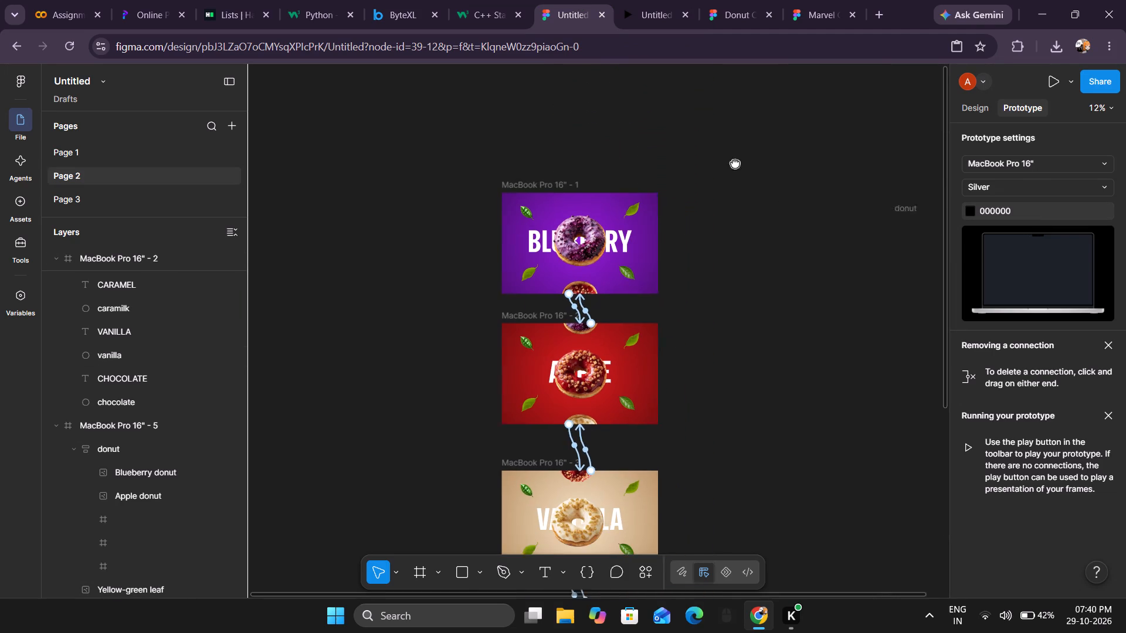
{"action": "middle_click_drag", "start_coordinate": [735, 163], "coordinate": [733, 161]}
{"action": "middle_click_drag", "start_coordinate": [725, 147], "coordinate": [720, 140]}
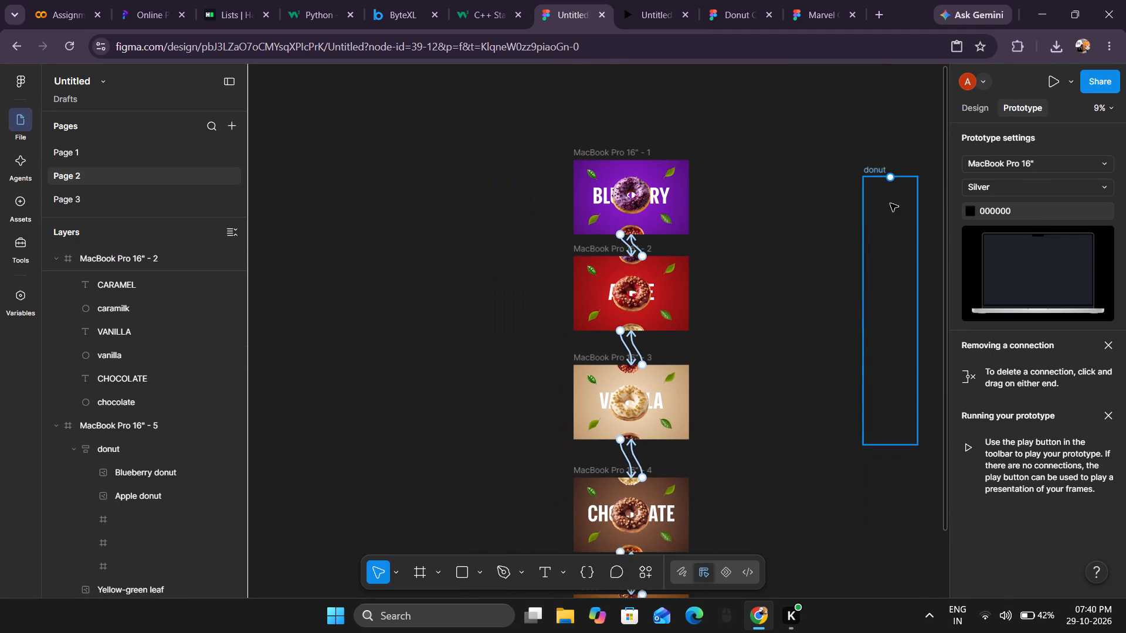
{"action": "left_click", "coordinate": [890, 203]}
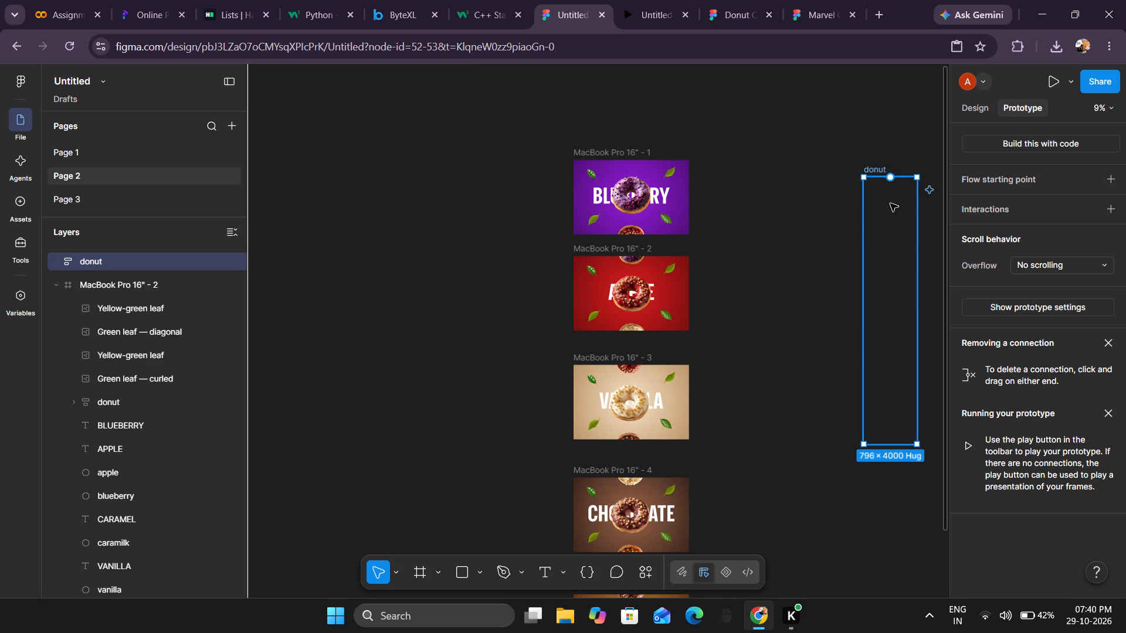
{"action": "key", "text": "Delete"}
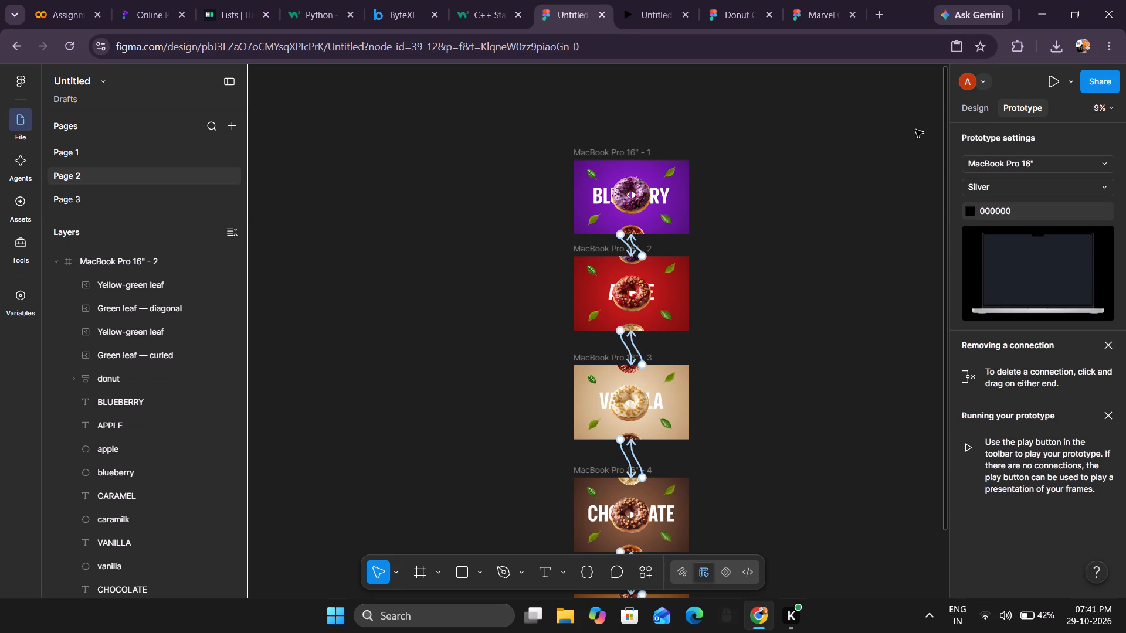
Play the prototype again from Blueberry through to the caramel donut frame and back to Blueberry.
{"action": "left_click", "coordinate": [1052, 83]}
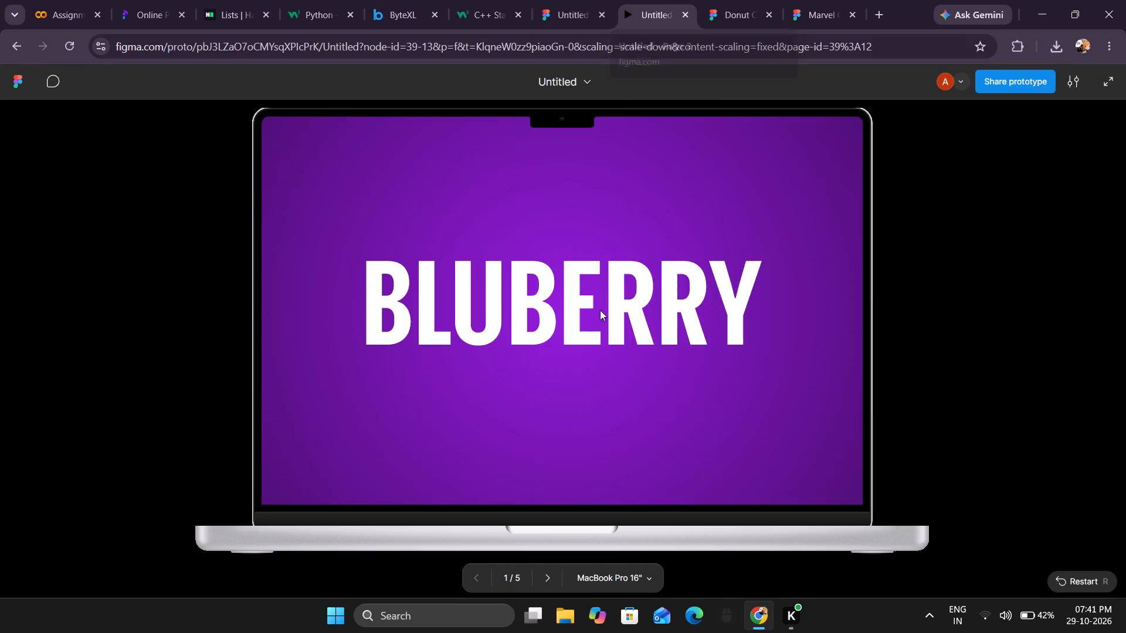
{"action": "left_click", "coordinate": [600, 375]}
{"action": "key", "text": "Right"}
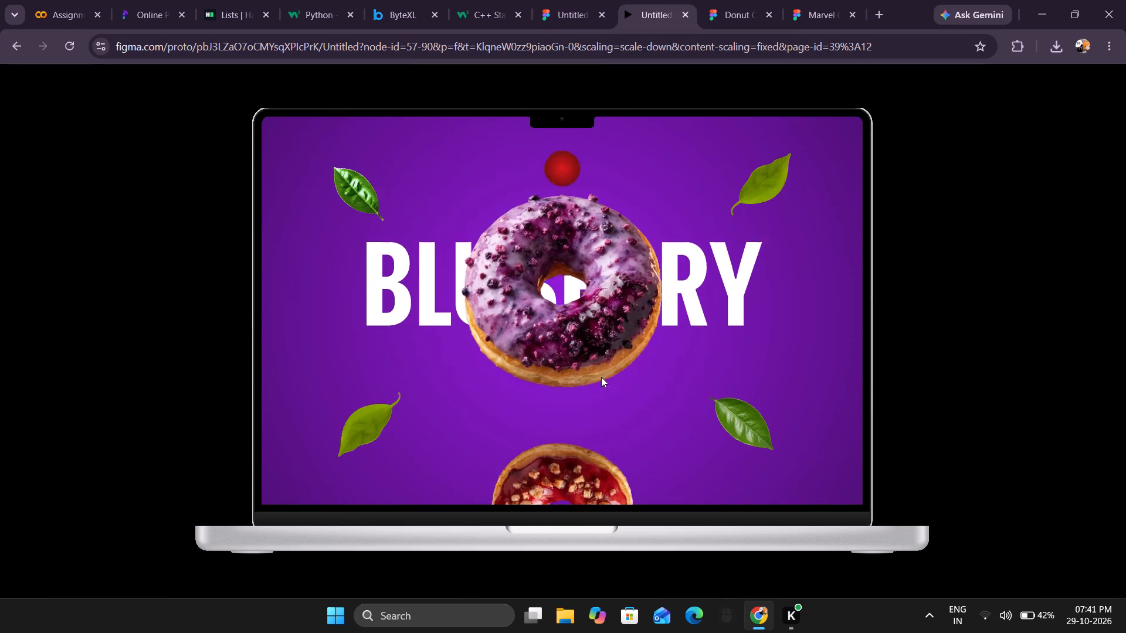
{"action": "key", "text": "Right"}
{"action": "key", "text": "Right"}
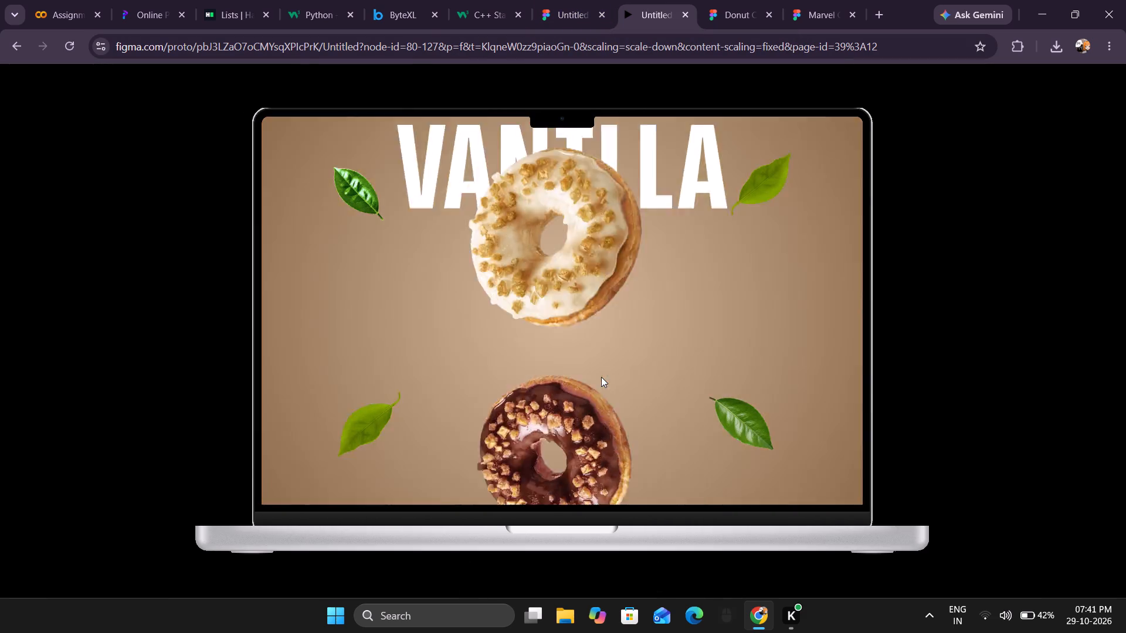
{"action": "key", "text": "Right"}
{"action": "key", "text": "Left"}
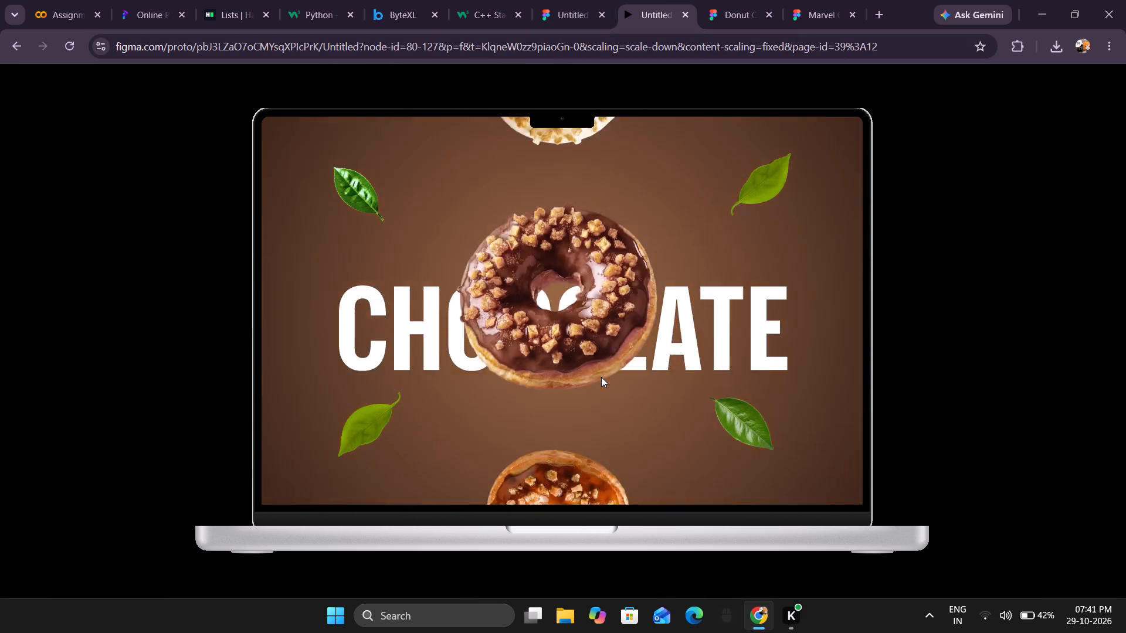
{"action": "key", "text": "Left"}
{"action": "key", "text": "Left"}
{"action": "key", "text": "Left"}
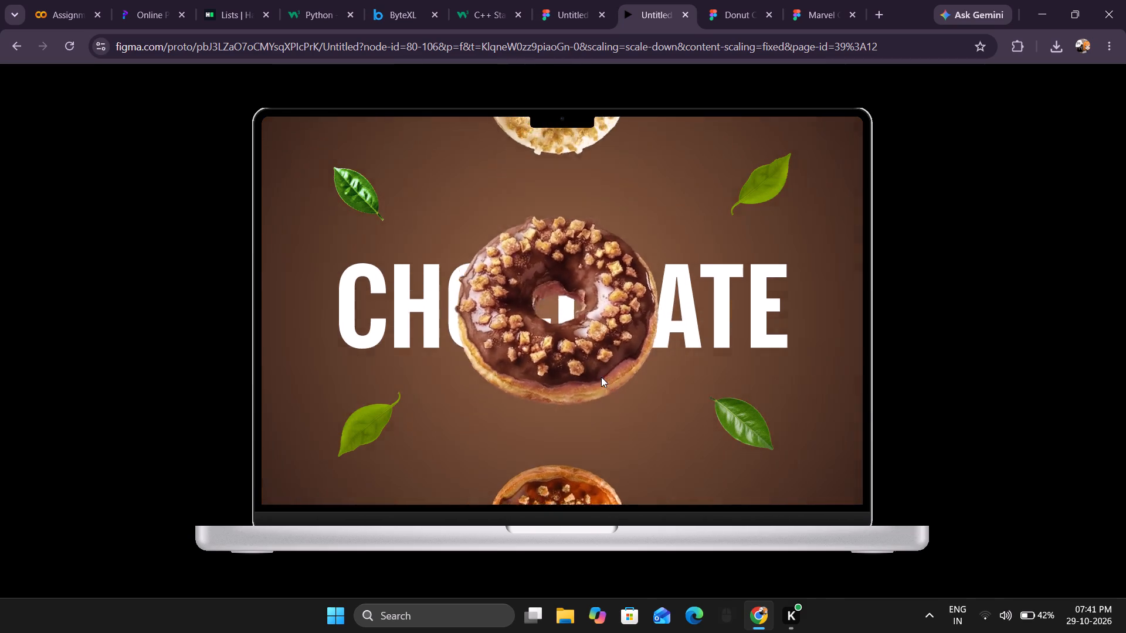
{"action": "key", "text": "Left"}
{"action": "key", "text": "Left"}
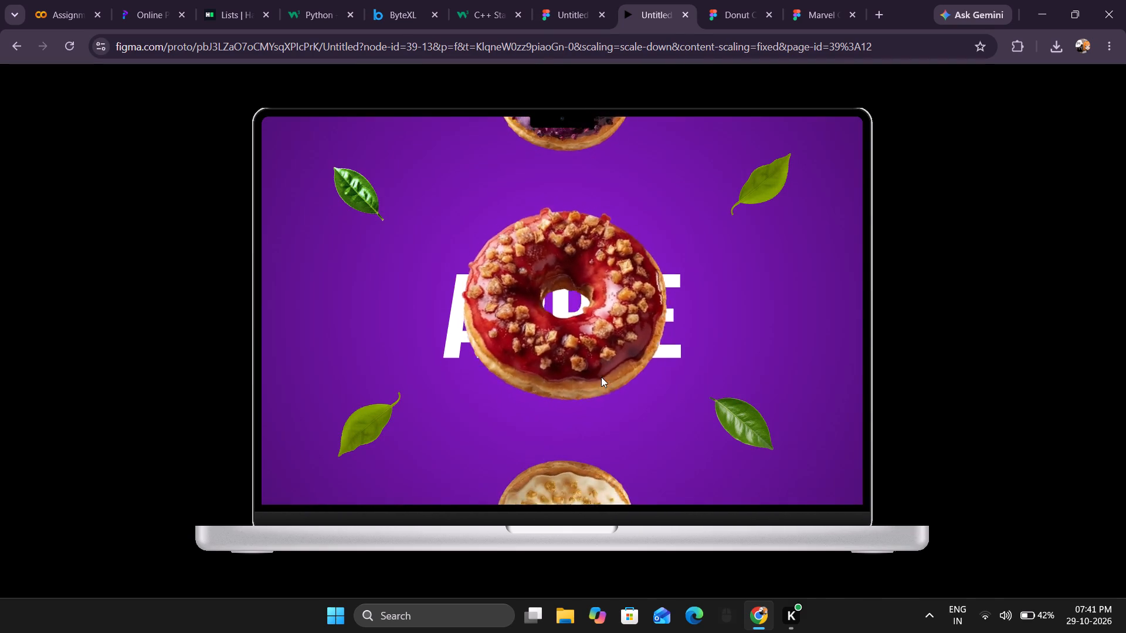
Return to the design file and examine the scroll position options of the upper yellow-green leaf in the Blueberry frame.
{"action": "left_click", "coordinate": [565, 0]}
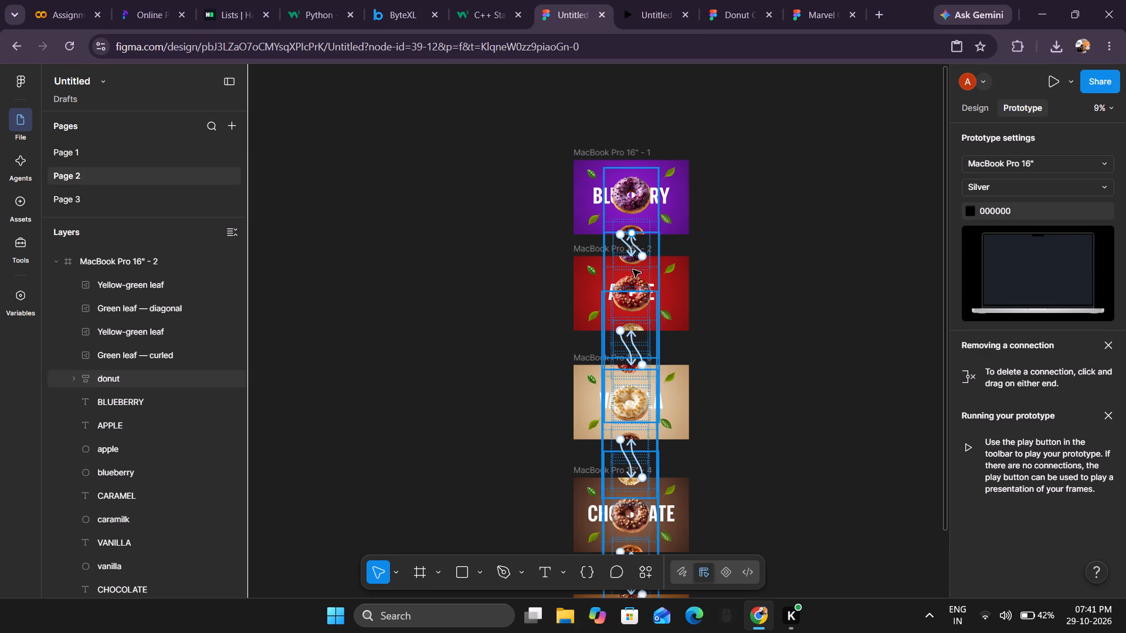
{"action": "scroll", "coordinate": [712, 213], "scroll_direction": "right", "scroll_amount": 1}
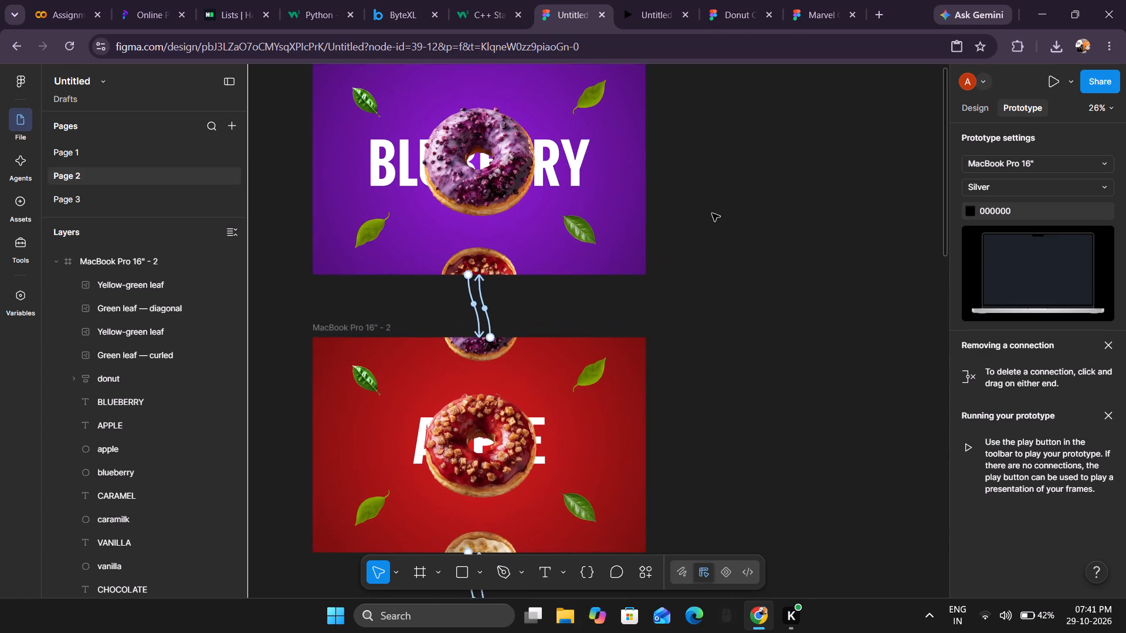
{"action": "scroll", "coordinate": [712, 213], "scroll_direction": "right", "scroll_amount": 1}
{"action": "left_click", "coordinate": [676, 141]}
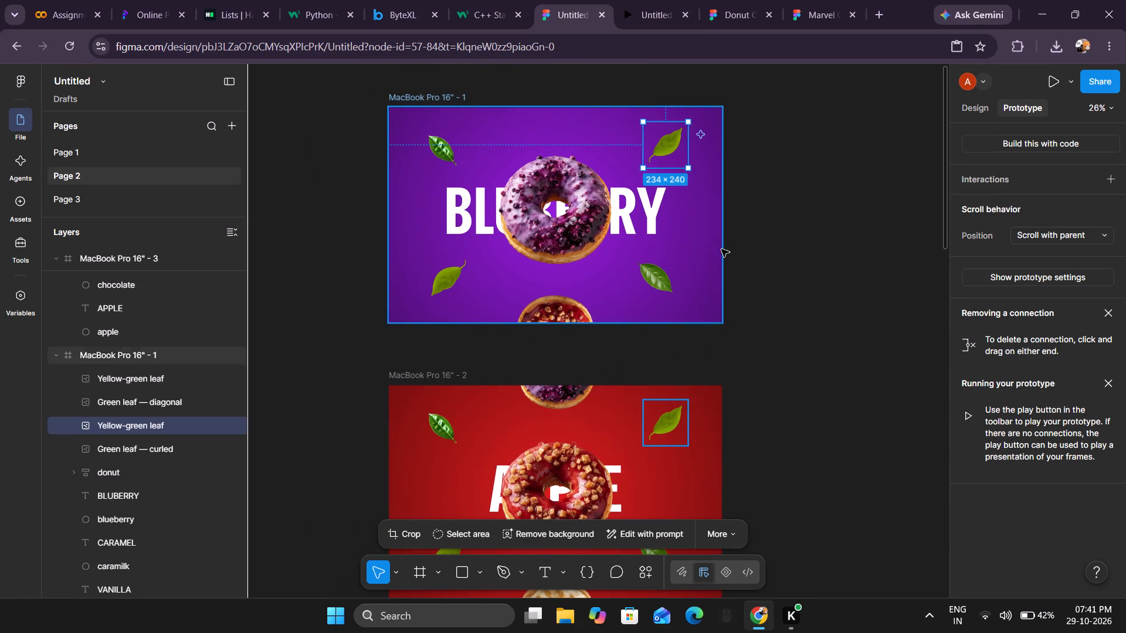
{"action": "left_click", "coordinate": [1087, 241]}
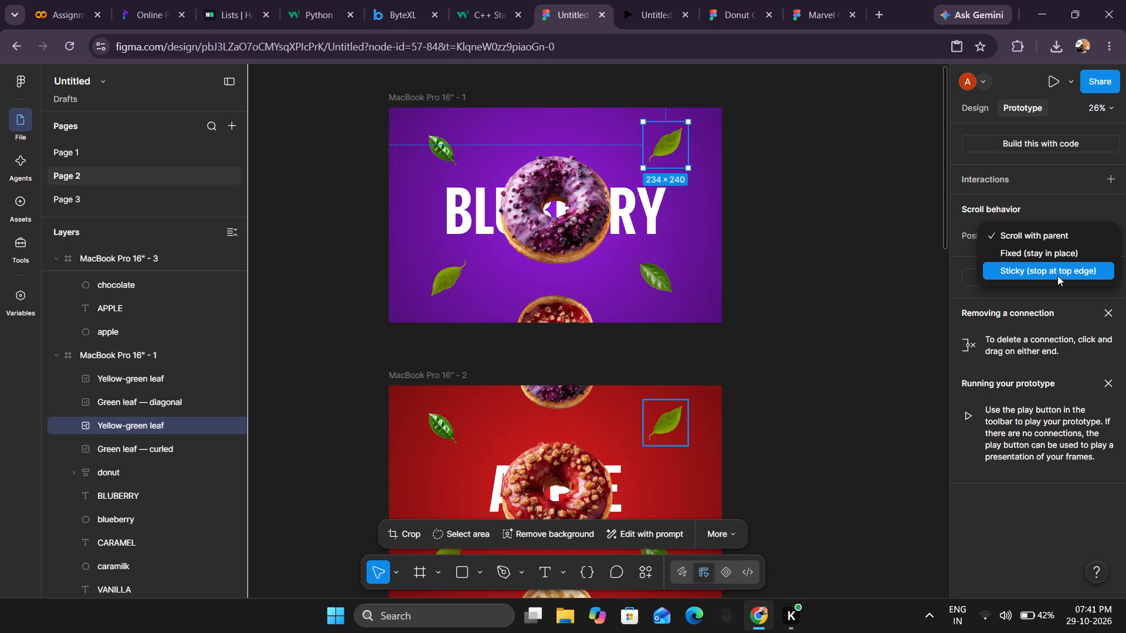
{"action": "left_click", "coordinate": [976, 161]}
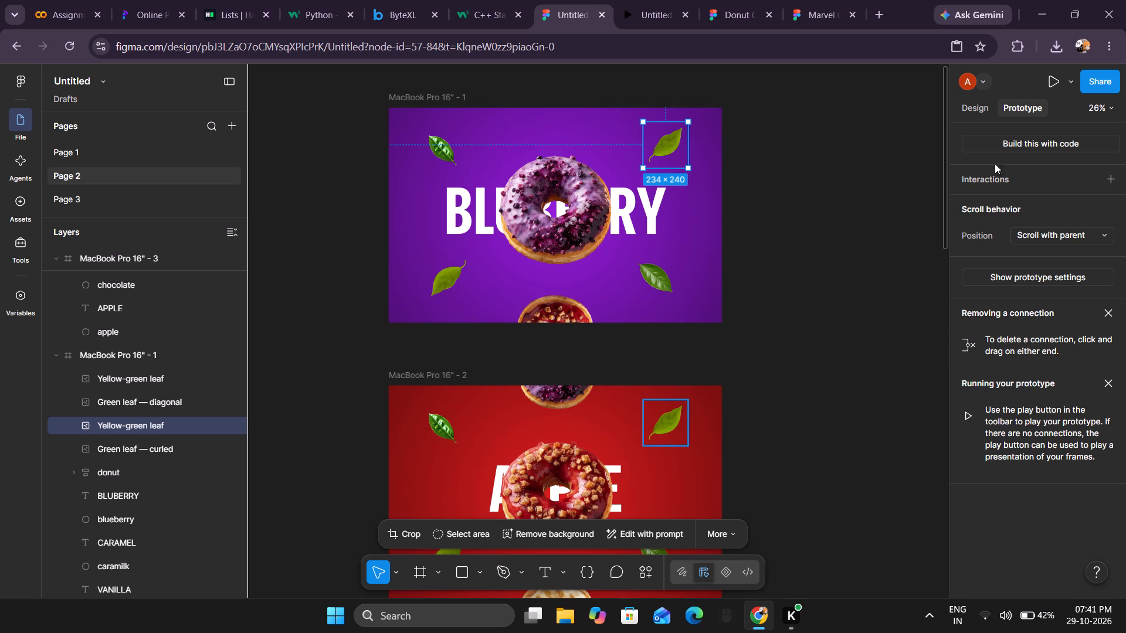
{"action": "left_click", "coordinate": [1047, 278]}
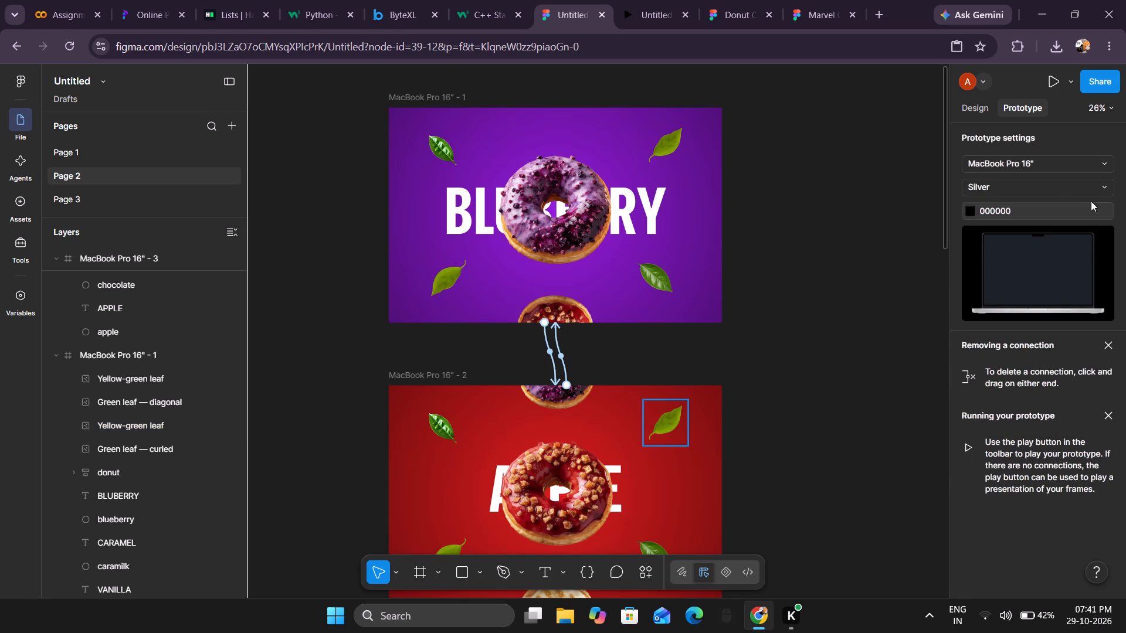
Add motion to the upper yellow-green leaf in the Blueberry frame through an animation style and nudge the leaf slightly towards the donut.
{"action": "right_click", "coordinate": [671, 145]}
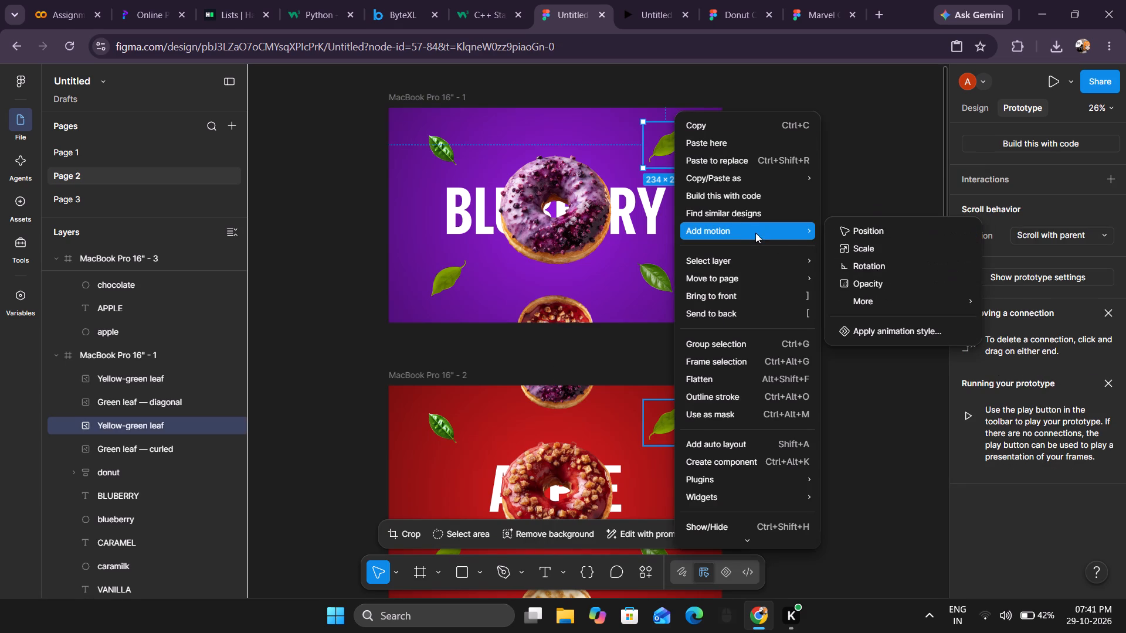
{"action": "left_click", "coordinate": [755, 233]}
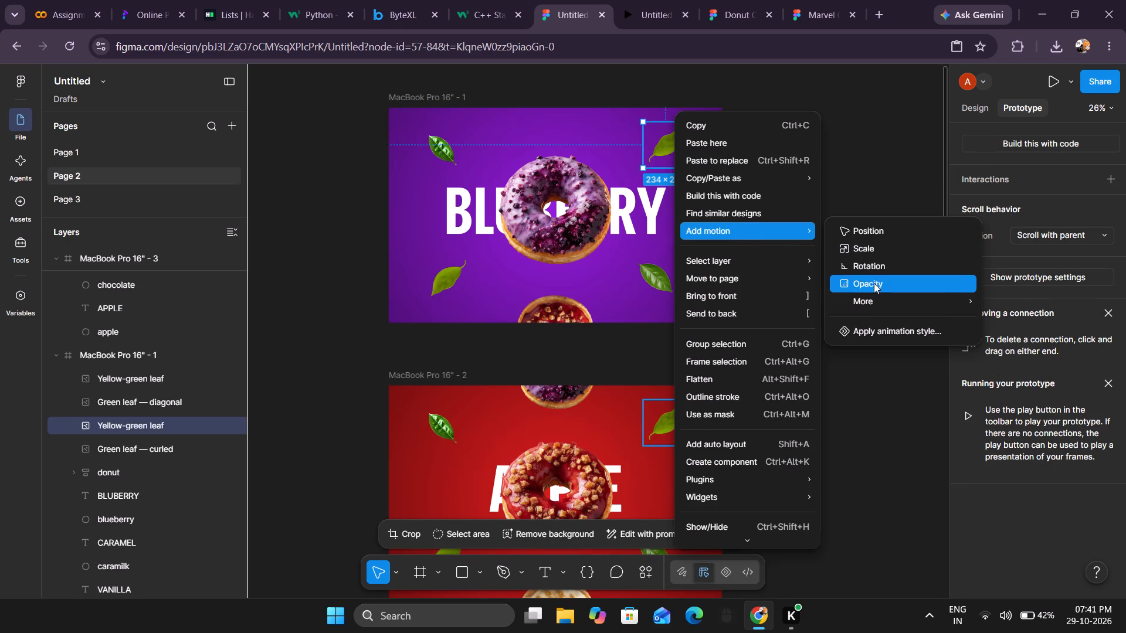
{"action": "left_click", "coordinate": [867, 333]}
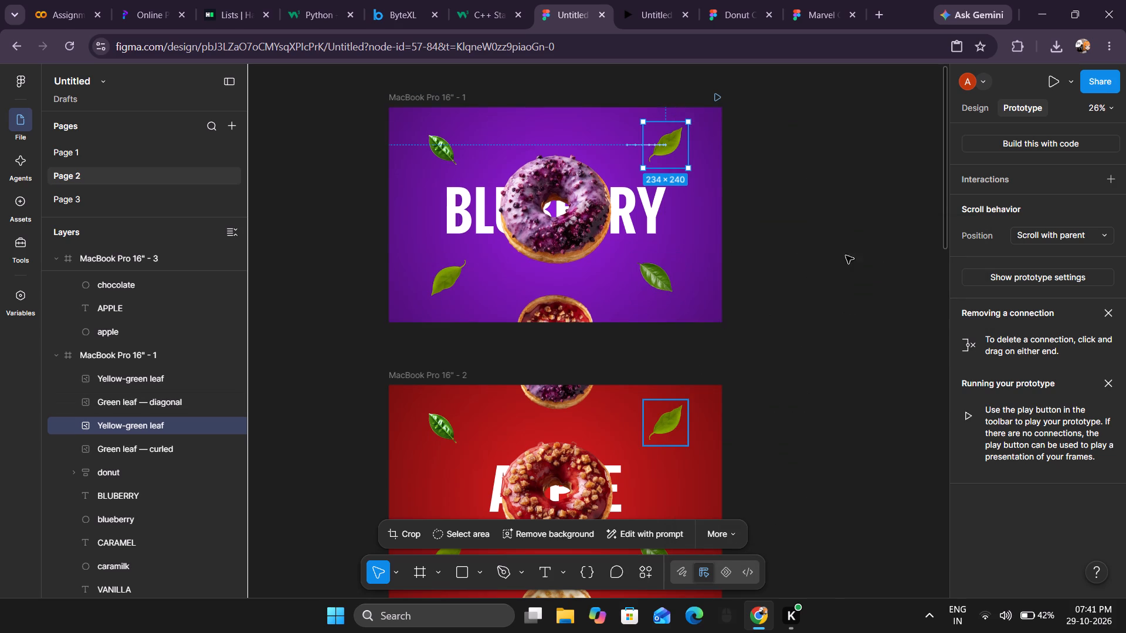
{"action": "left_click", "coordinate": [664, 147]}
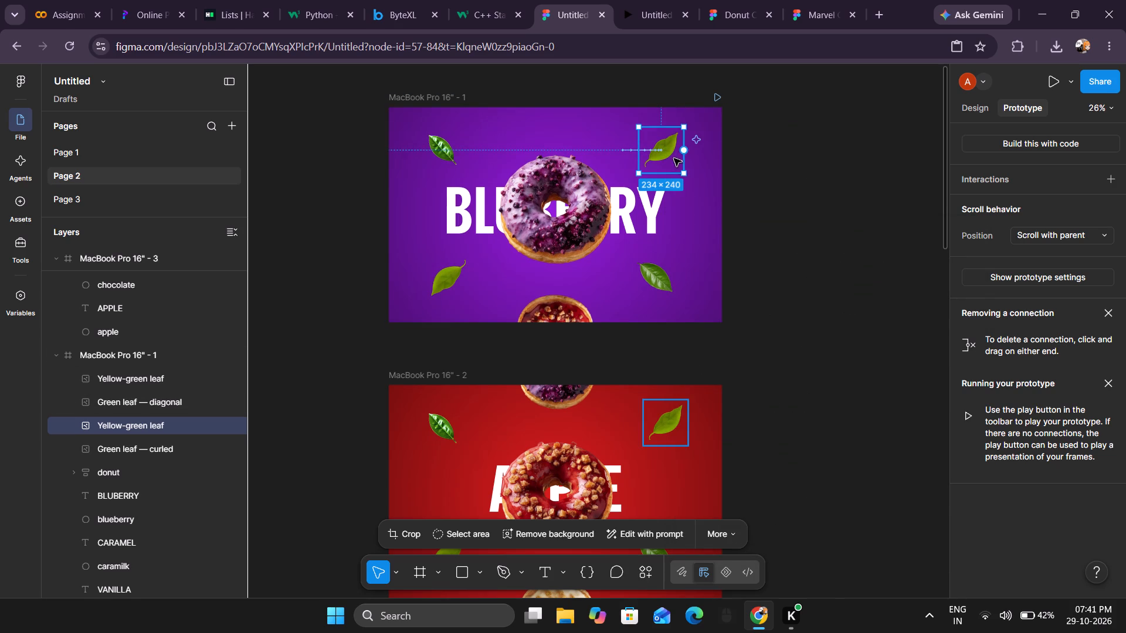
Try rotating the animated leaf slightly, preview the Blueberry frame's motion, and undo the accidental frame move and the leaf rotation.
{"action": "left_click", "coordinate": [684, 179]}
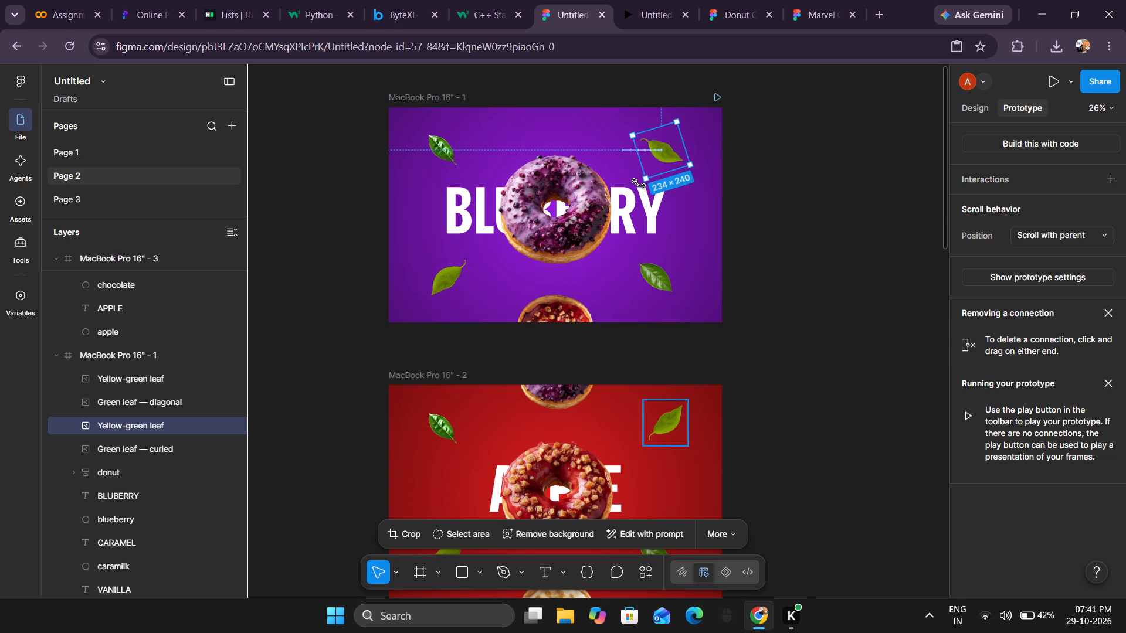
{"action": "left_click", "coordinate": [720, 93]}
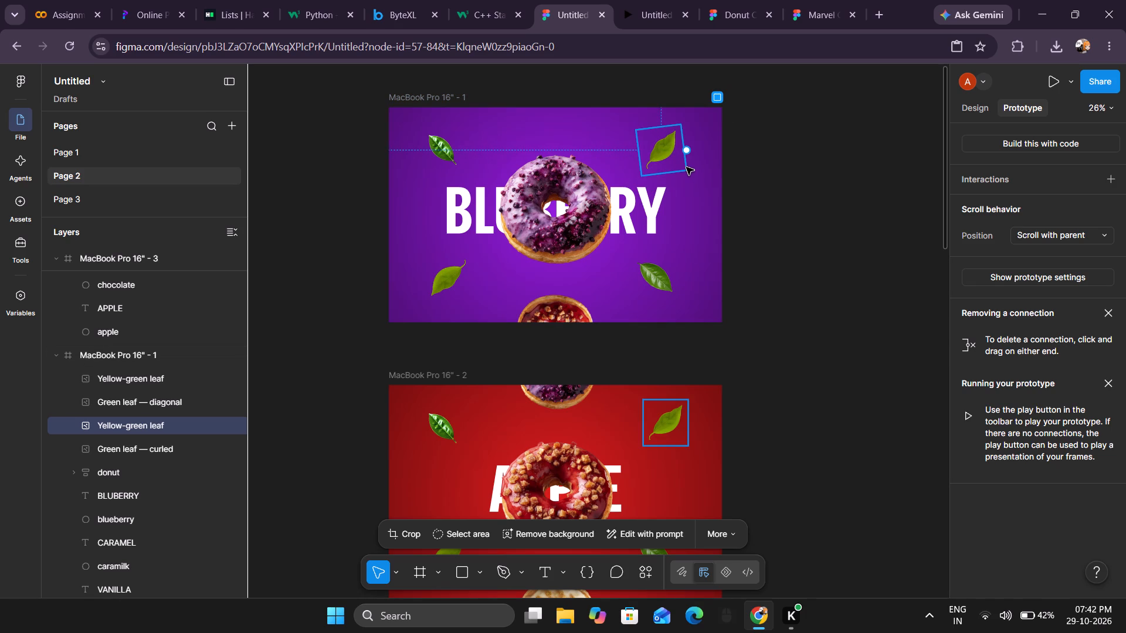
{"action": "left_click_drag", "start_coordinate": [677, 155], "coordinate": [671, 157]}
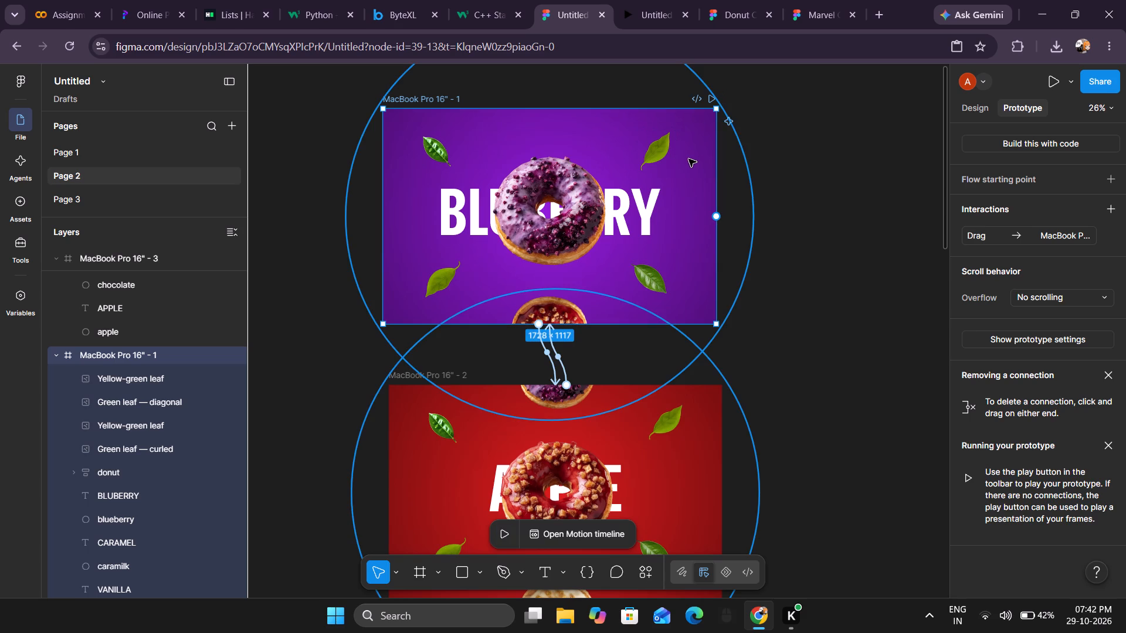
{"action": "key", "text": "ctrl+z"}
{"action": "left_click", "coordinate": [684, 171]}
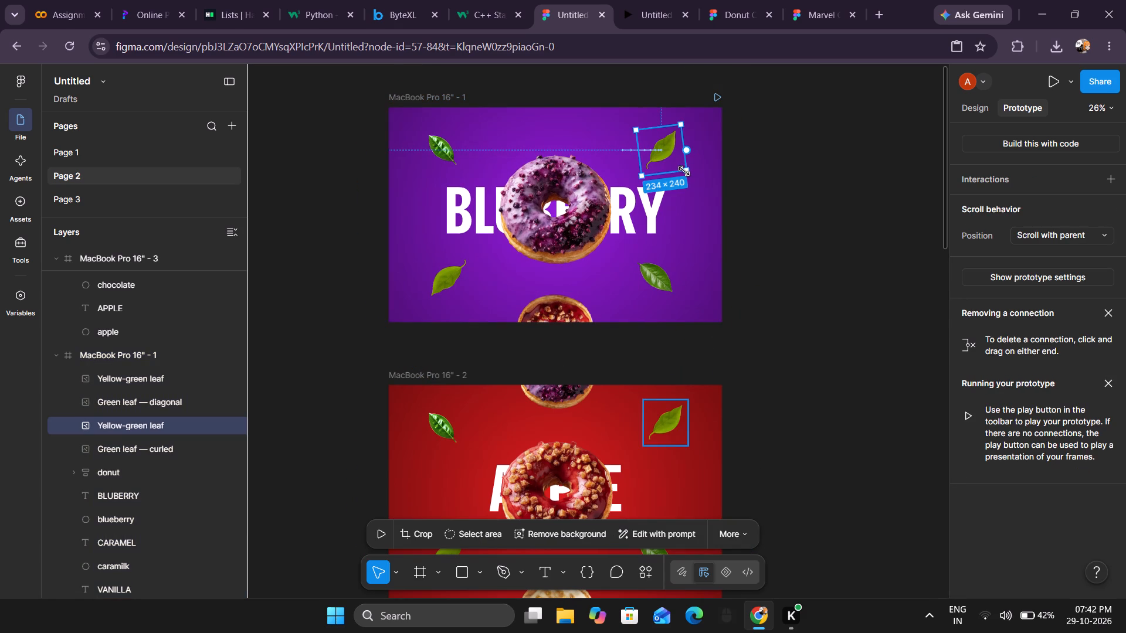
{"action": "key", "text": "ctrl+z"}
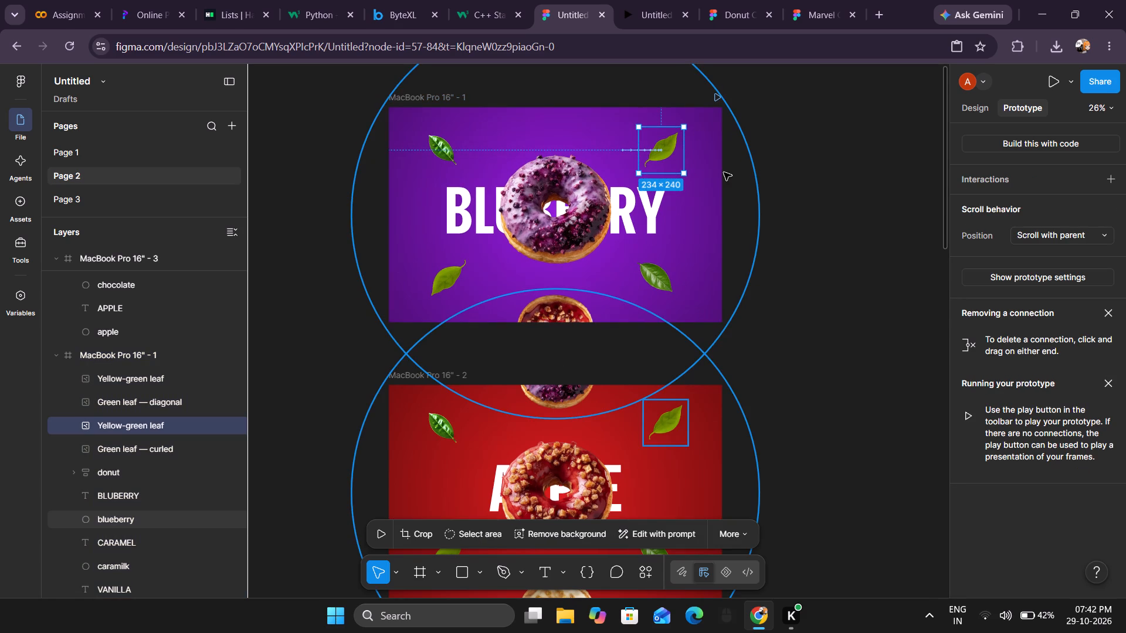
Play the Blueberry frame's motion and examine how the upper yellow-green leaf animates.
{"action": "left_click", "coordinate": [718, 100]}
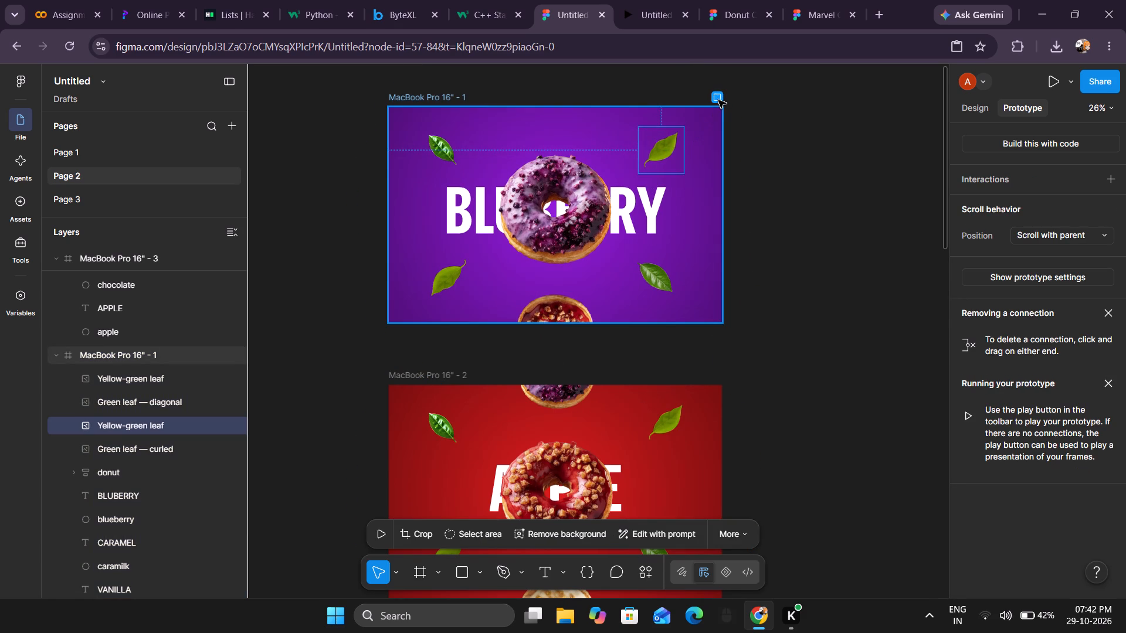
{"action": "left_click", "coordinate": [668, 151]}
{"action": "left_click", "coordinate": [681, 149]}
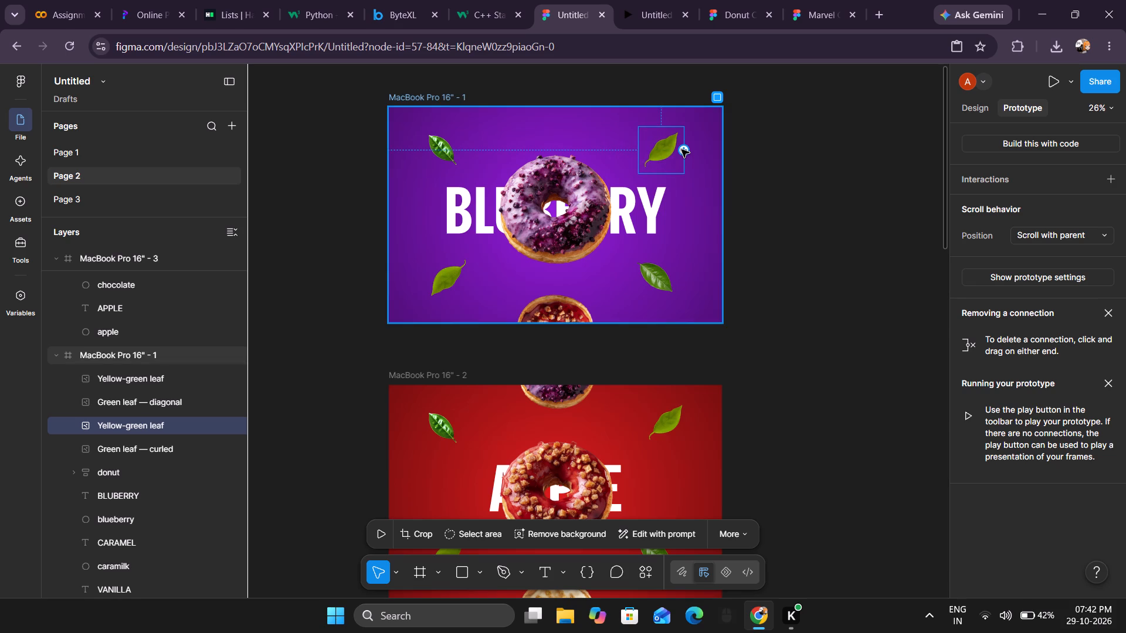
{"action": "left_click", "coordinate": [789, 175]}
{"action": "left_click", "coordinate": [679, 154]}
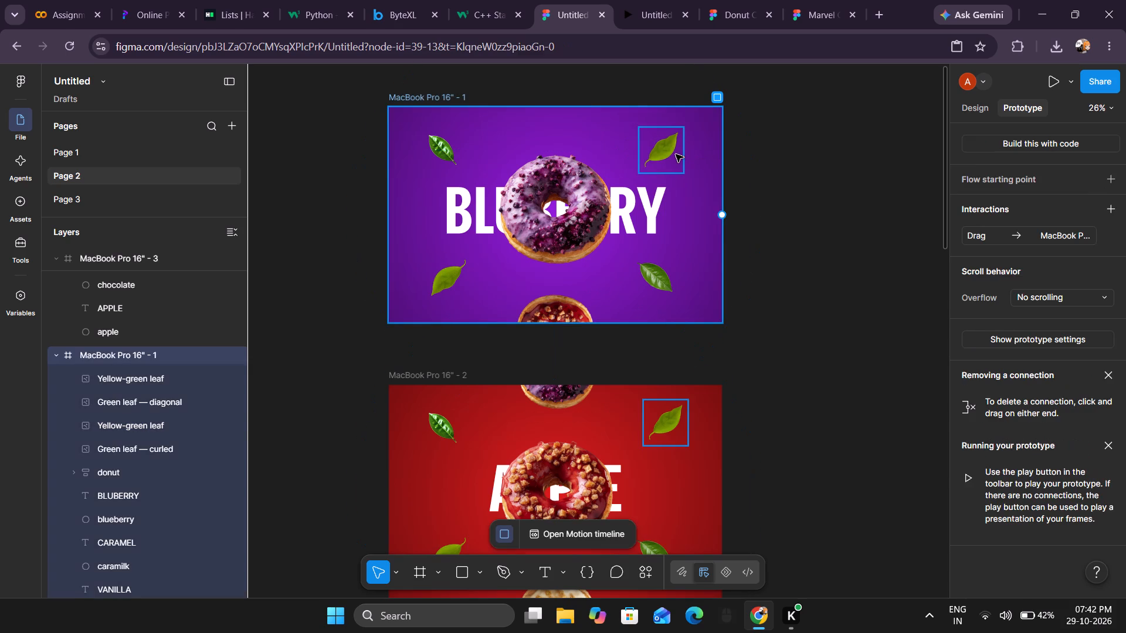
{"action": "left_click", "coordinate": [676, 154]}
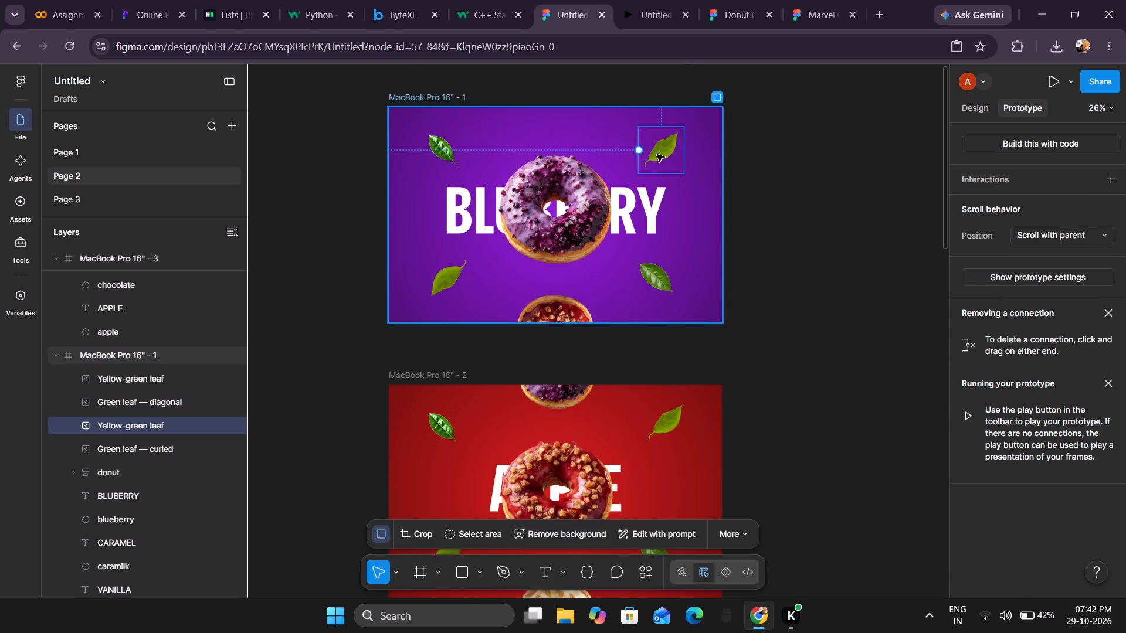
Apply an animation style to the upper yellow-green leaf in the Blueberry frame again.
{"action": "right_click", "coordinate": [657, 154]}
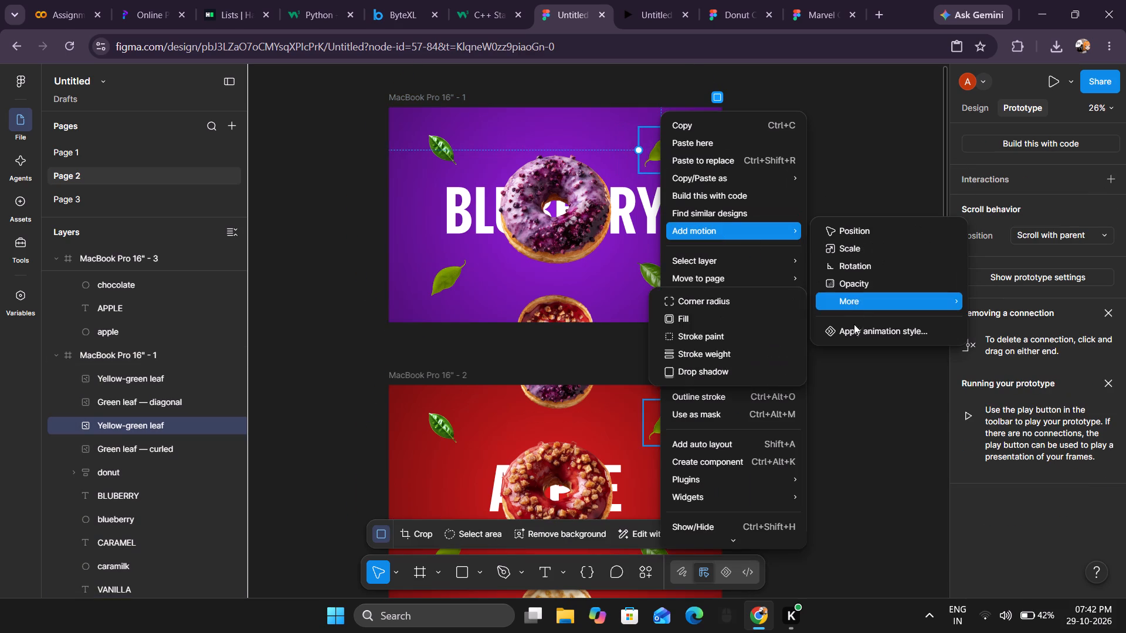
{"action": "left_click", "coordinate": [854, 324]}
{"action": "right_click", "coordinate": [660, 139]}
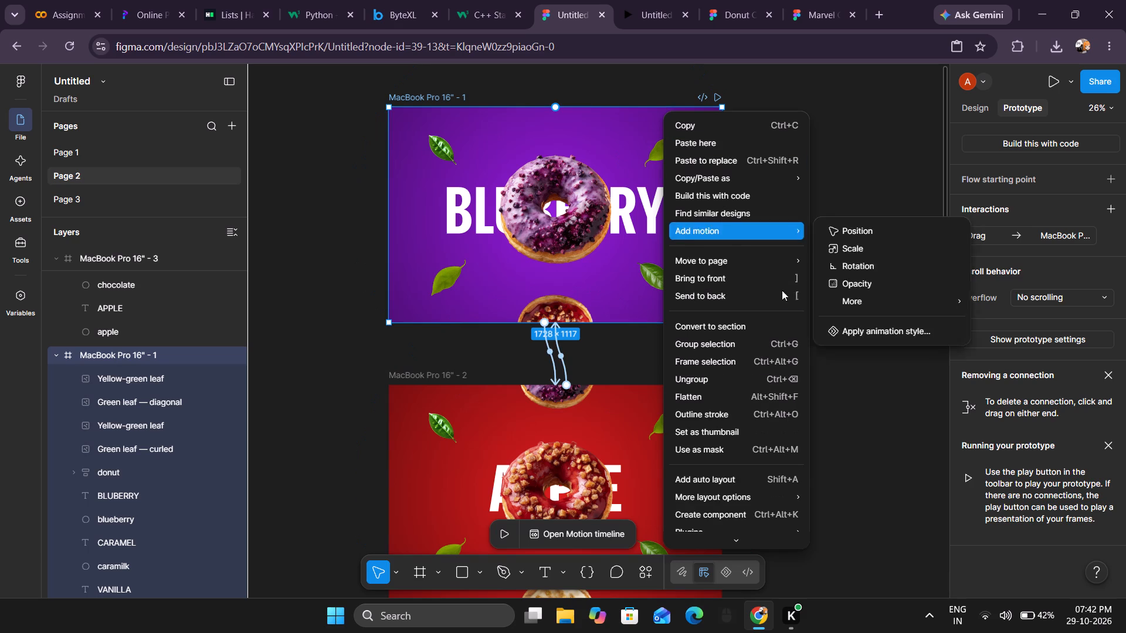
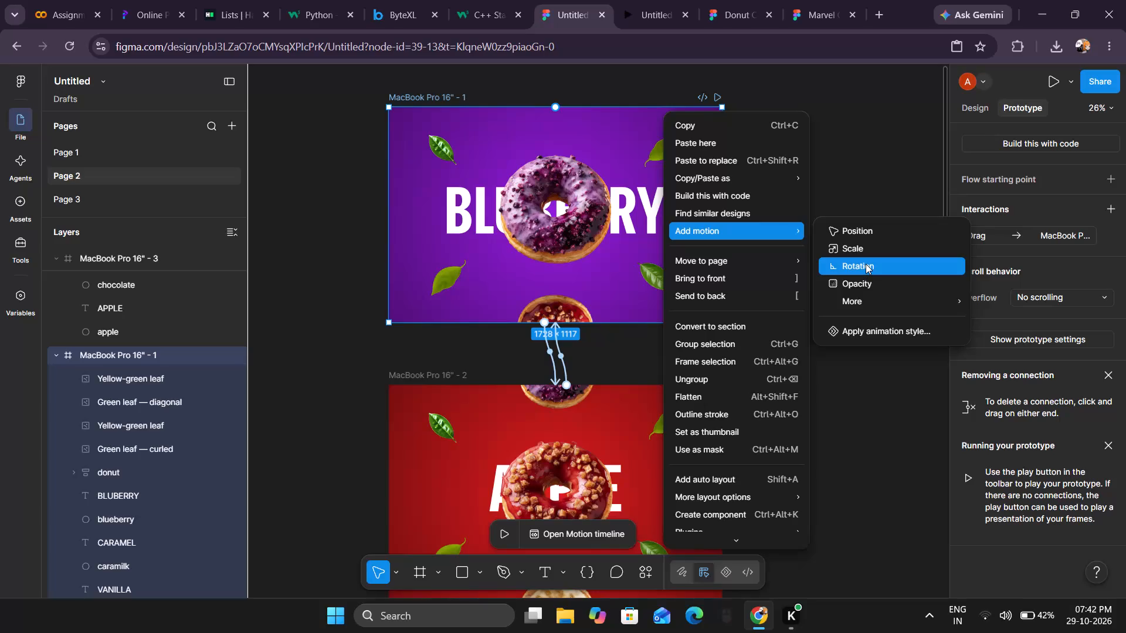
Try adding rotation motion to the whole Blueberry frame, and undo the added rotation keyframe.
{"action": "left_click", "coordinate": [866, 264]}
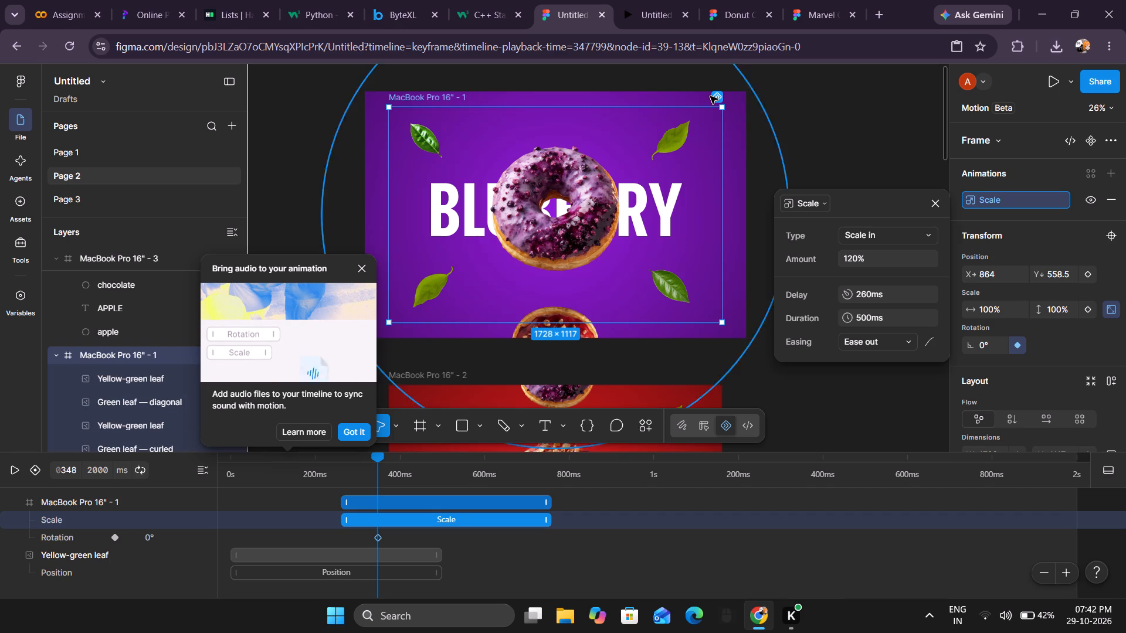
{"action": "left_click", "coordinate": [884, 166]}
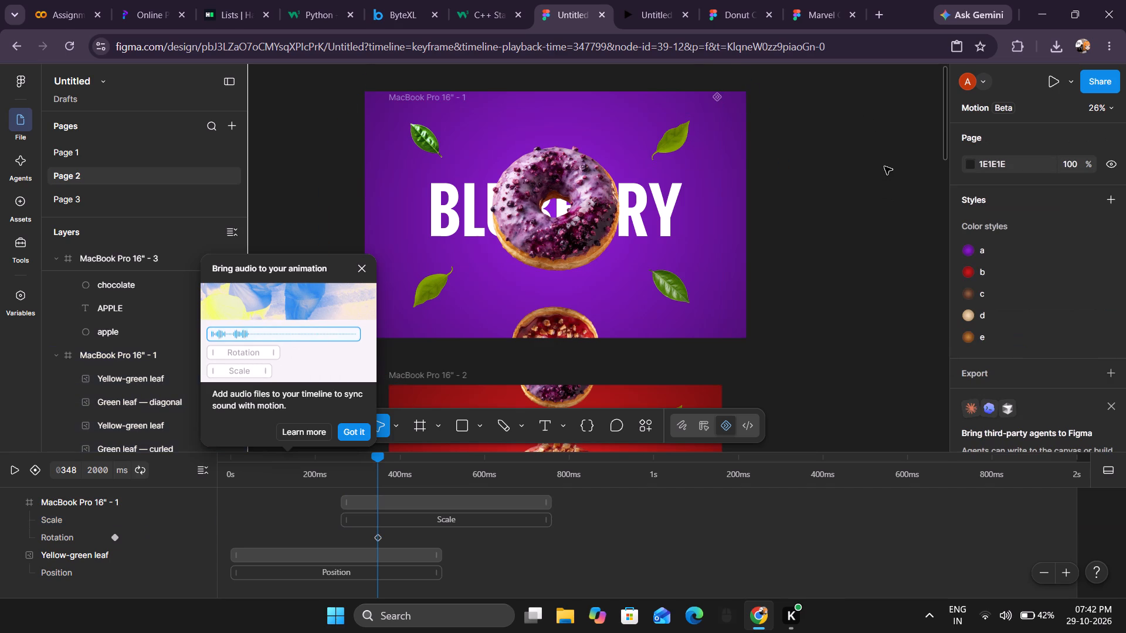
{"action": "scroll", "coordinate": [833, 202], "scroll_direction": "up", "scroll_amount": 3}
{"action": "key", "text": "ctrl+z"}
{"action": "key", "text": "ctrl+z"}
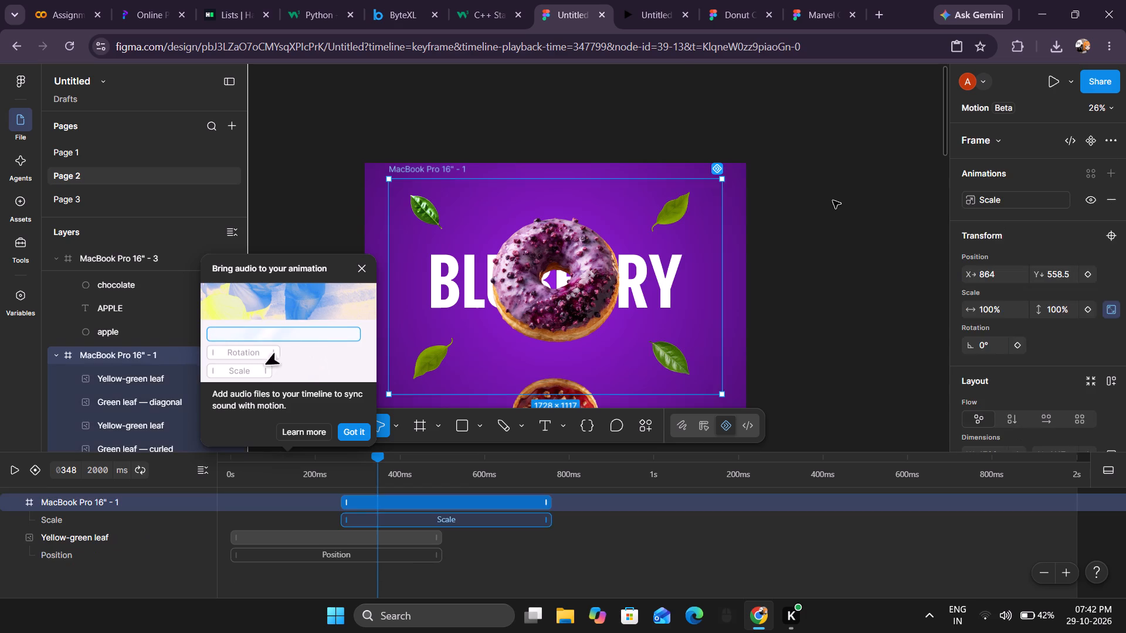
Undo the scale animation that was applied to the whole Blueberry frame.
{"action": "key", "text": "ctrl+z"}
{"action": "key", "text": "ctrl+z"}
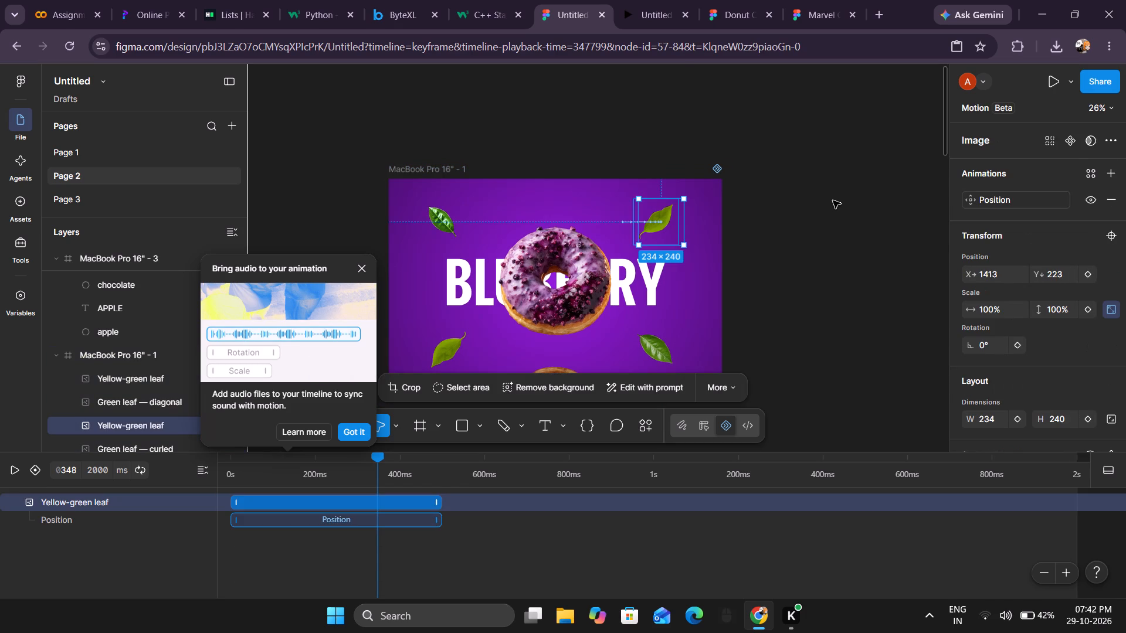
{"action": "key", "text": "ctrl+z"}
{"action": "key", "text": "ctrl+z"}
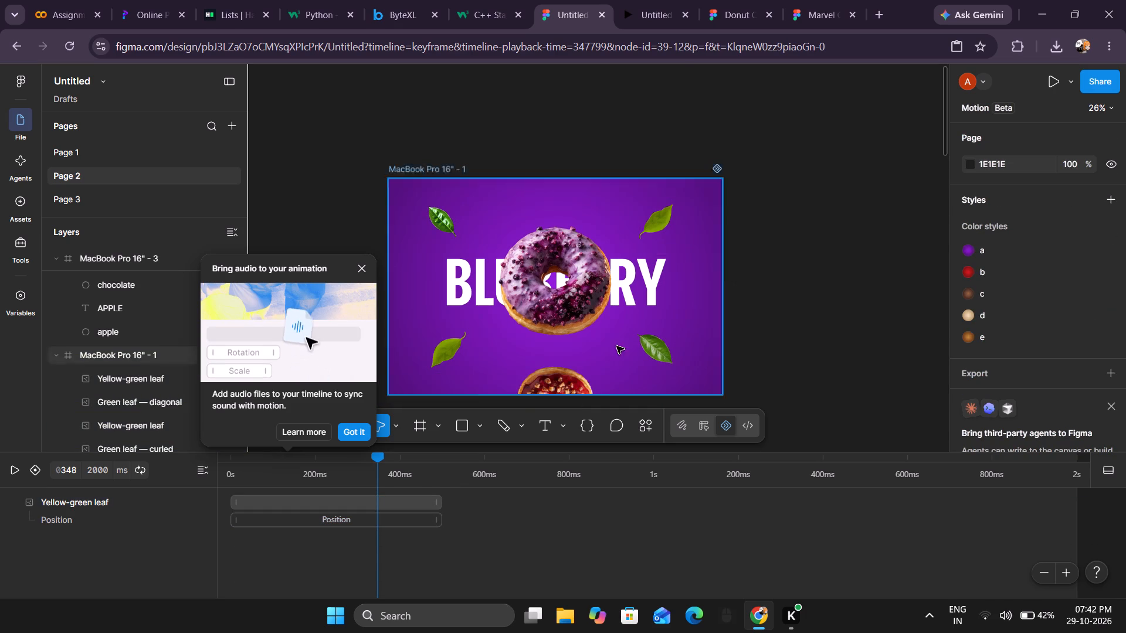
Dismiss the audio tip and play the Blueberry frame's motion to examine the upper yellow-green leaf's animation.
{"action": "left_click", "coordinate": [360, 264]}
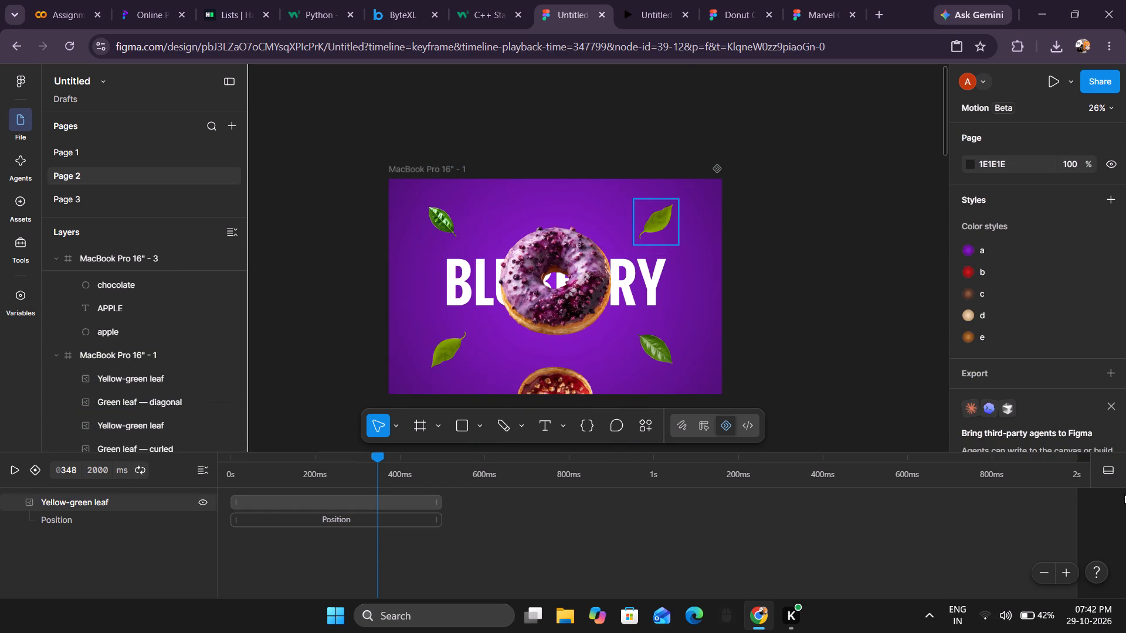
{"action": "left_click", "coordinate": [12, 473]}
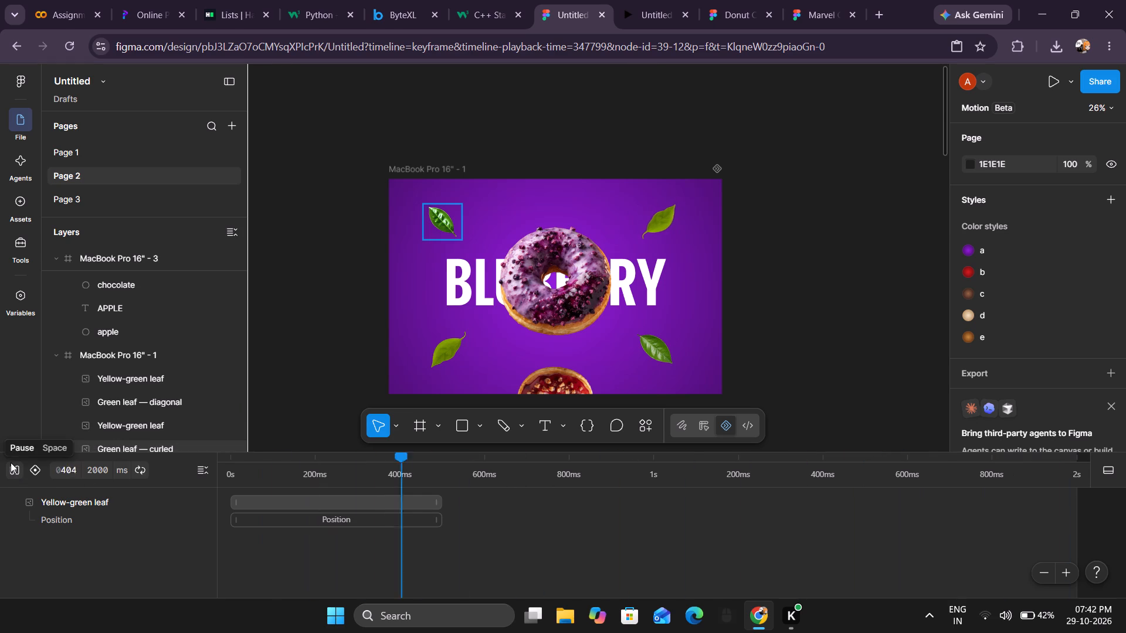
{"action": "left_click", "coordinate": [11, 462]}
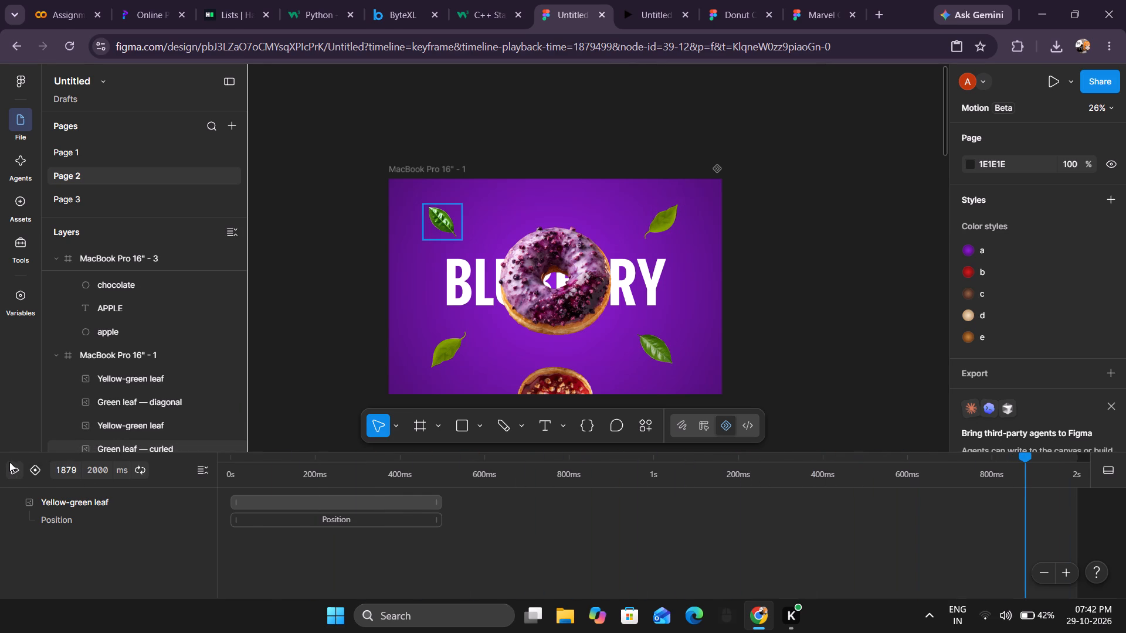
Undo the upper yellow-green leaf's nudge and its position animation in the Blueberry frame.
{"action": "key", "text": "ctrl+z"}
{"action": "key", "text": "ctrl+z"}
{"action": "key", "text": "ctrl+z"}
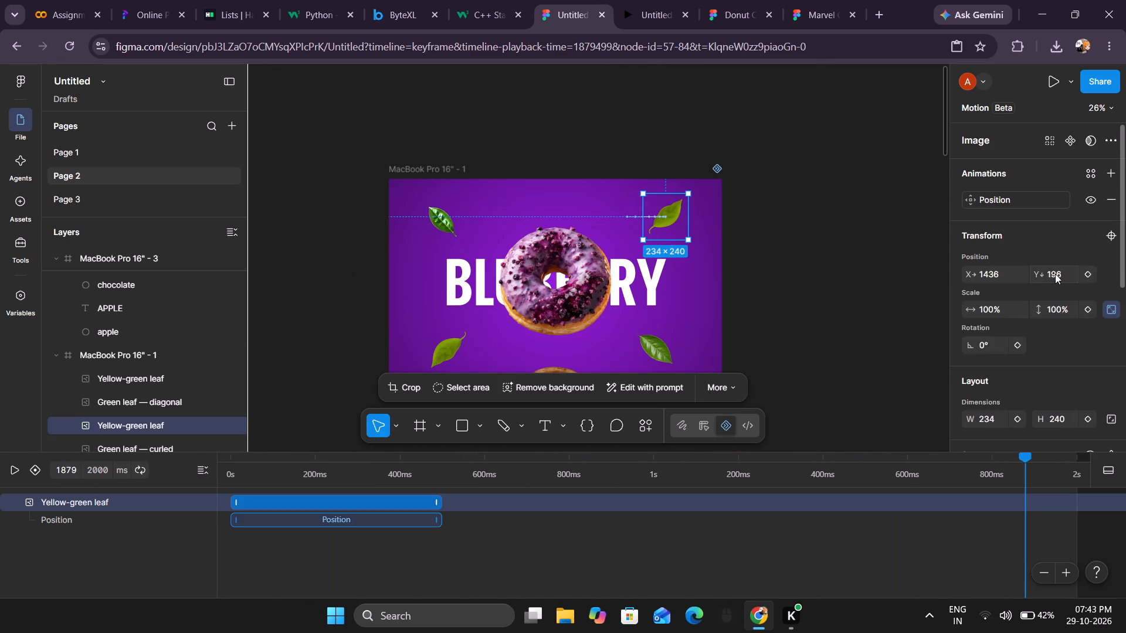
{"action": "key", "text": "ctrl+z"}
{"action": "key", "text": "ctrl+z"}
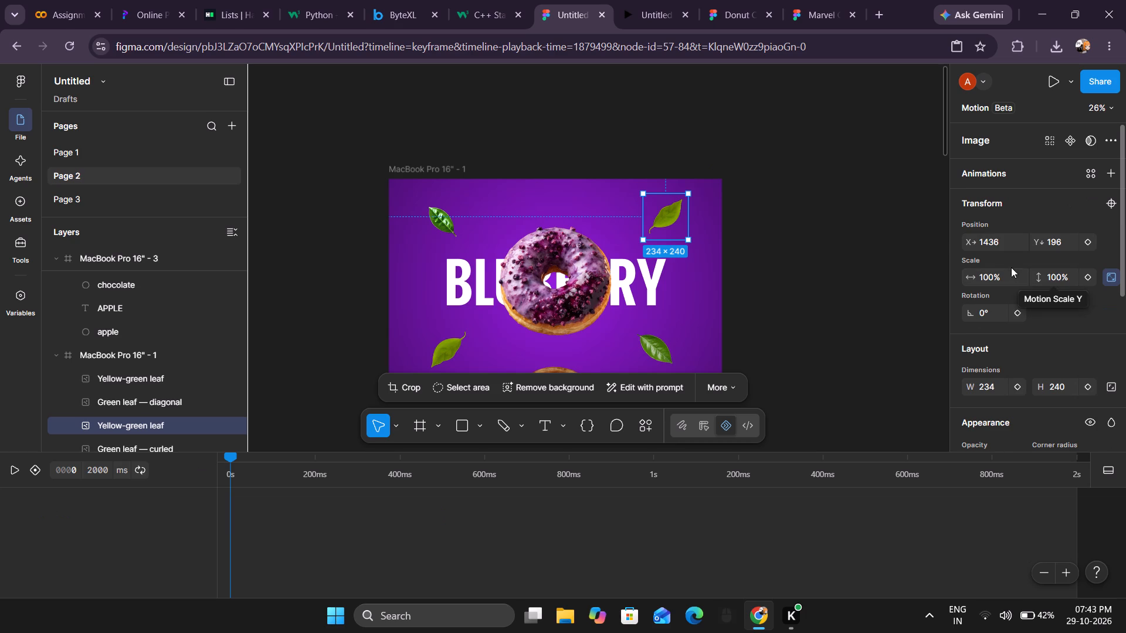
{"action": "key", "text": "ctrl+z"}
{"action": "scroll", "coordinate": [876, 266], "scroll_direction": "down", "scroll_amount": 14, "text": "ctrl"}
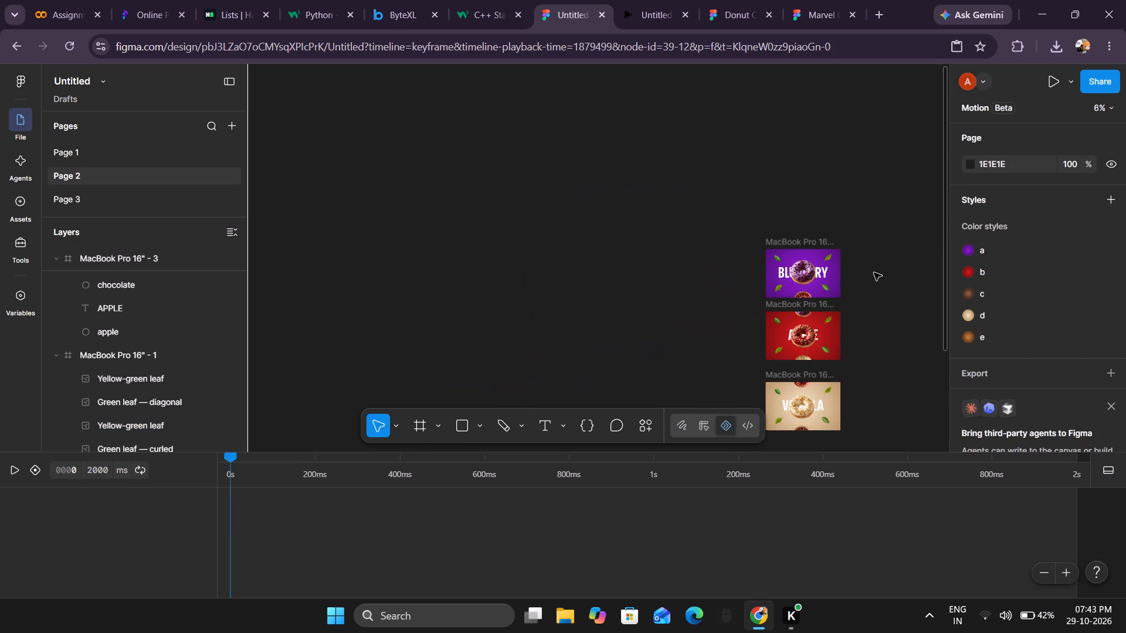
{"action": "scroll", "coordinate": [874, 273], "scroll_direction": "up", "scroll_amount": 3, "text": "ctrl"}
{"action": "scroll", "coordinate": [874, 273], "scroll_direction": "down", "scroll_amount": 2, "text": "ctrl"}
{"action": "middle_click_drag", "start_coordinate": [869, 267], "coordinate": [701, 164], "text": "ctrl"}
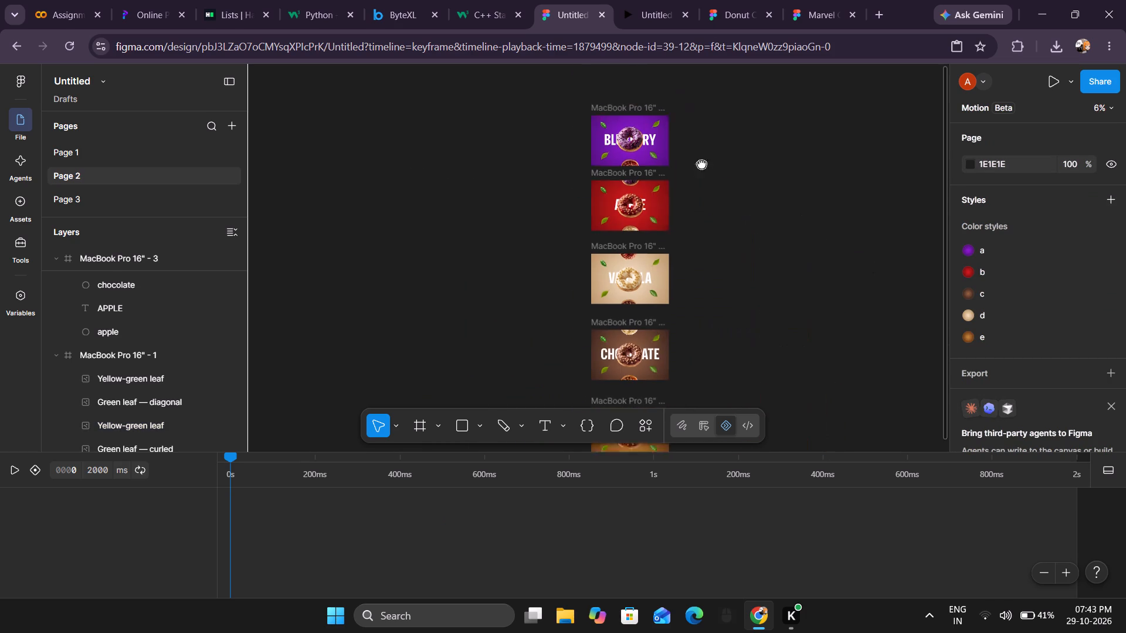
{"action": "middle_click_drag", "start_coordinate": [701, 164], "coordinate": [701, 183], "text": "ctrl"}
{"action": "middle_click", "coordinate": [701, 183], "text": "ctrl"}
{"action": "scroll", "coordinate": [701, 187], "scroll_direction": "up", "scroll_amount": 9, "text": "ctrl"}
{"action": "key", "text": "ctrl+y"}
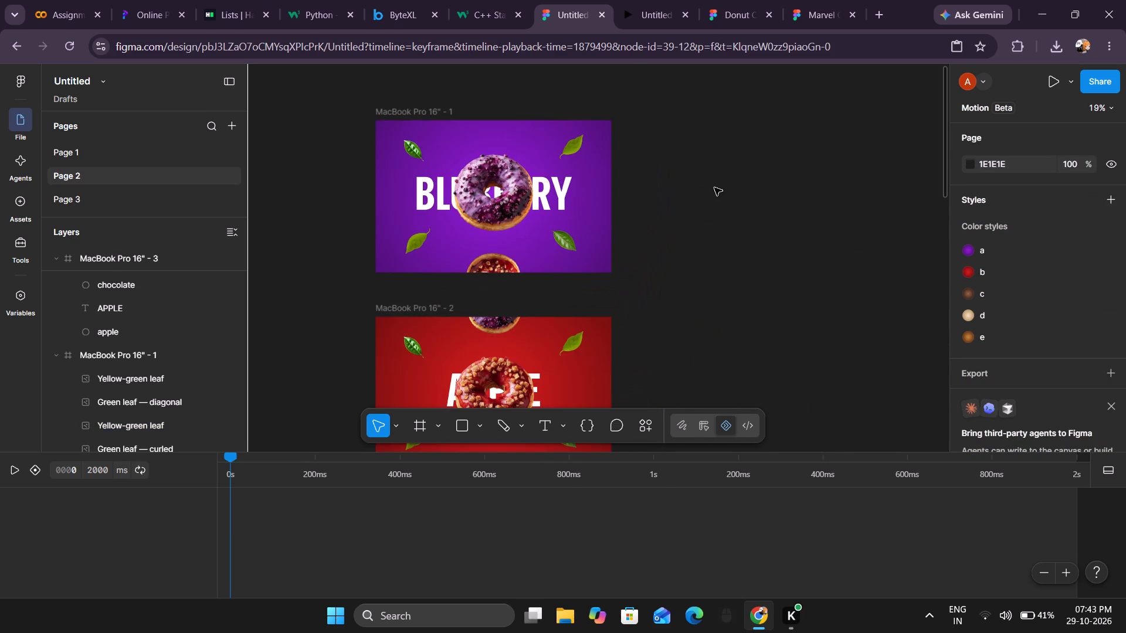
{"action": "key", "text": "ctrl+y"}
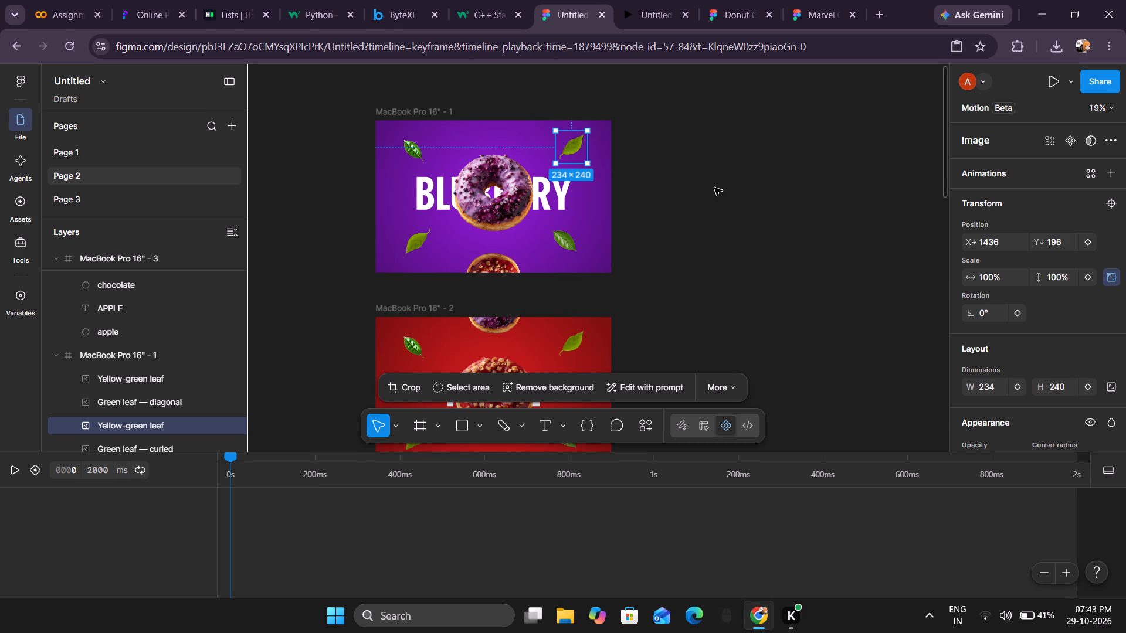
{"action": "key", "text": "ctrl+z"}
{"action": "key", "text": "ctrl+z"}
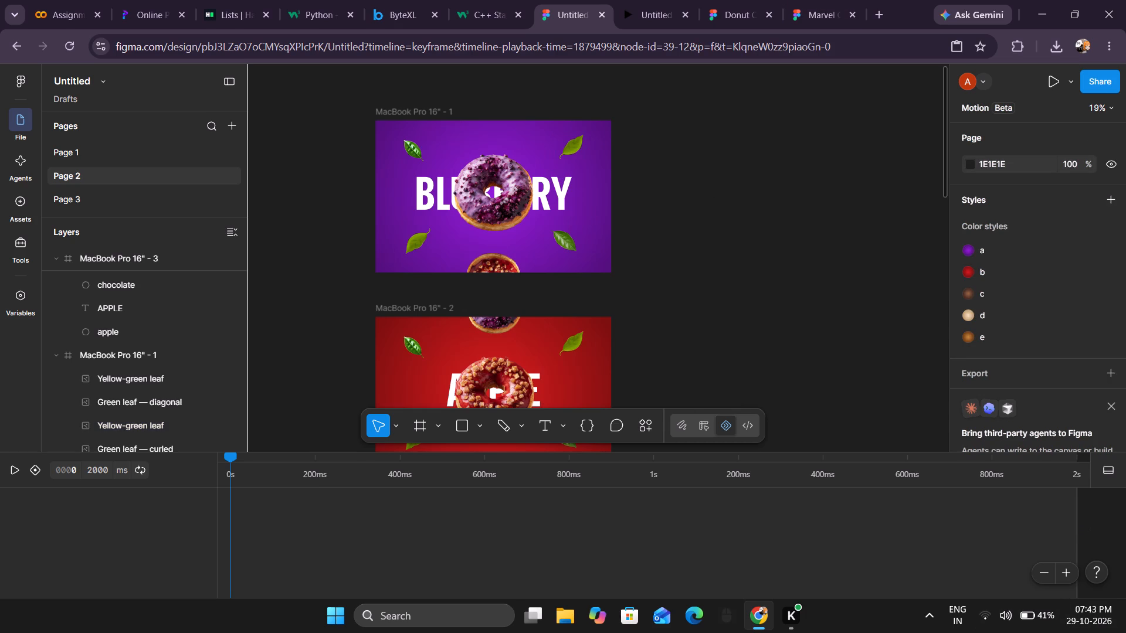
Reload the design file, collapse the motion timeline and return from motion to design mode.
{"action": "right_click", "coordinate": [740, 200]}
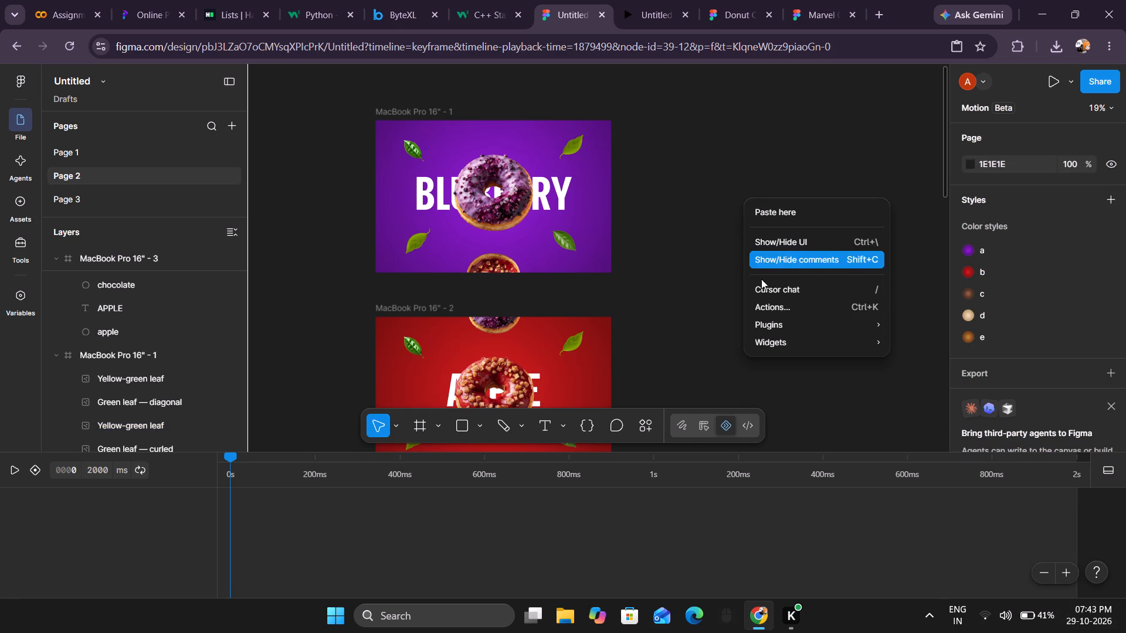
{"action": "left_click", "coordinate": [65, 37]}
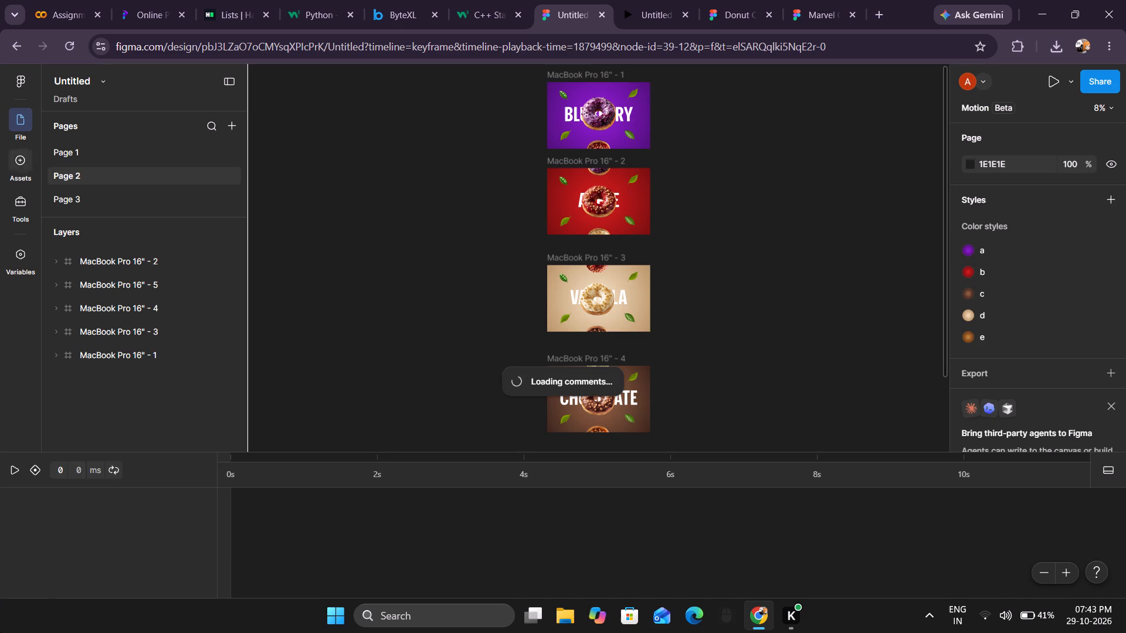
{"action": "left_click", "coordinate": [1114, 476]}
{"action": "scroll", "coordinate": [748, 350], "scroll_direction": "up", "scroll_amount": 2}
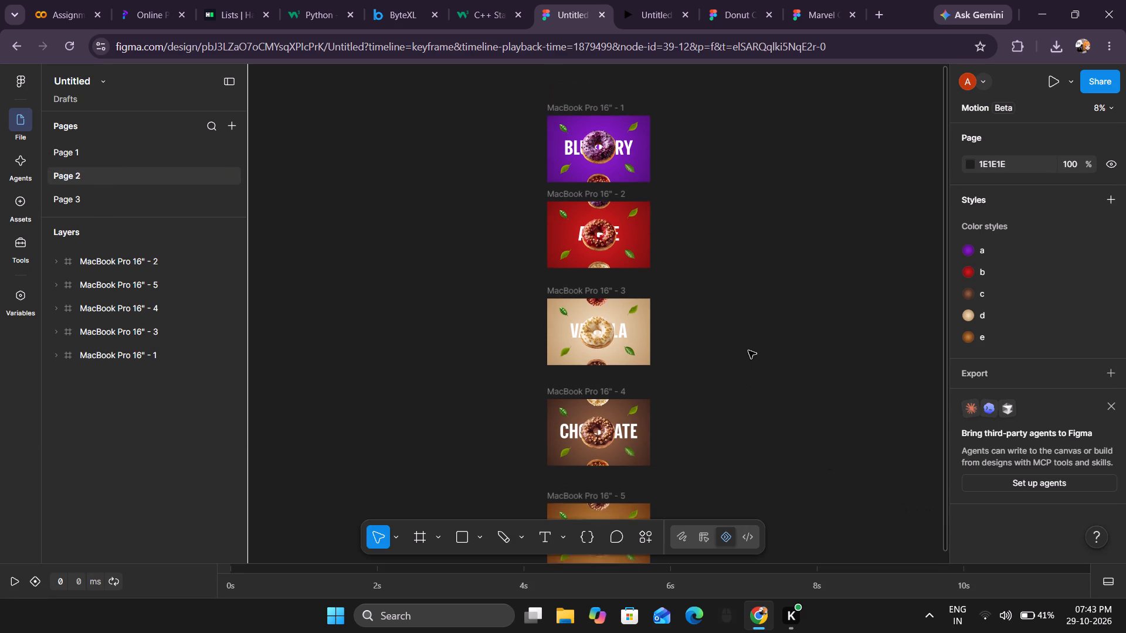
{"action": "scroll", "coordinate": [748, 350], "scroll_direction": "up", "scroll_amount": 5}
{"action": "left_click", "coordinate": [724, 542]}
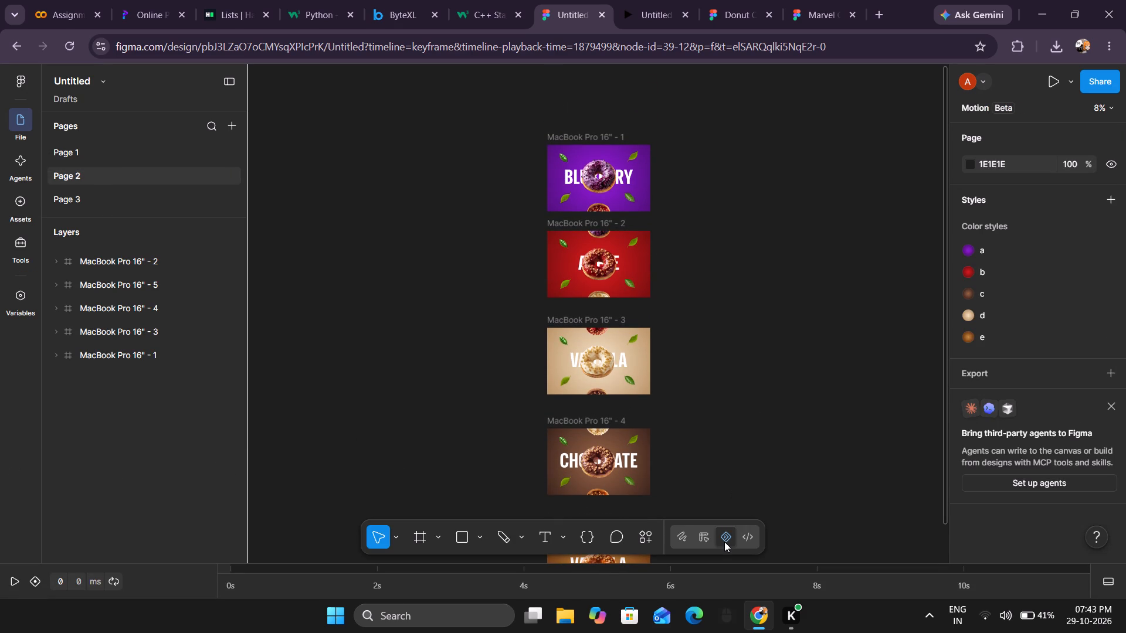
{"action": "left_click", "coordinate": [710, 541]}
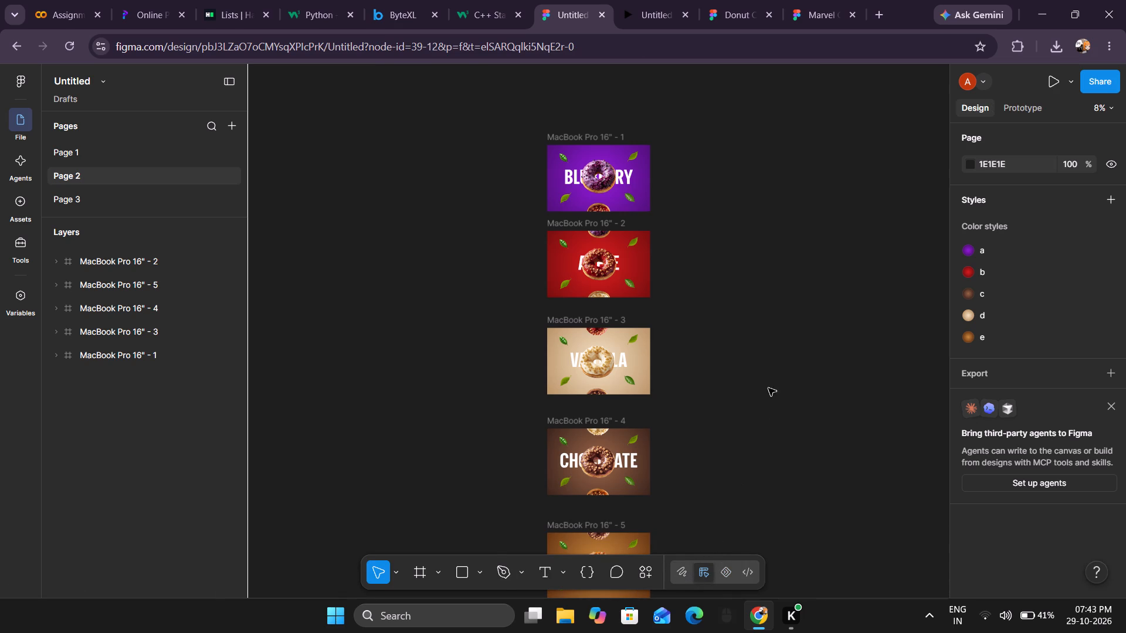
Move the upper yellow-green leaf in the Blueberry frame slightly downward.
{"action": "scroll", "coordinate": [779, 264], "scroll_direction": "up", "scroll_amount": 2}
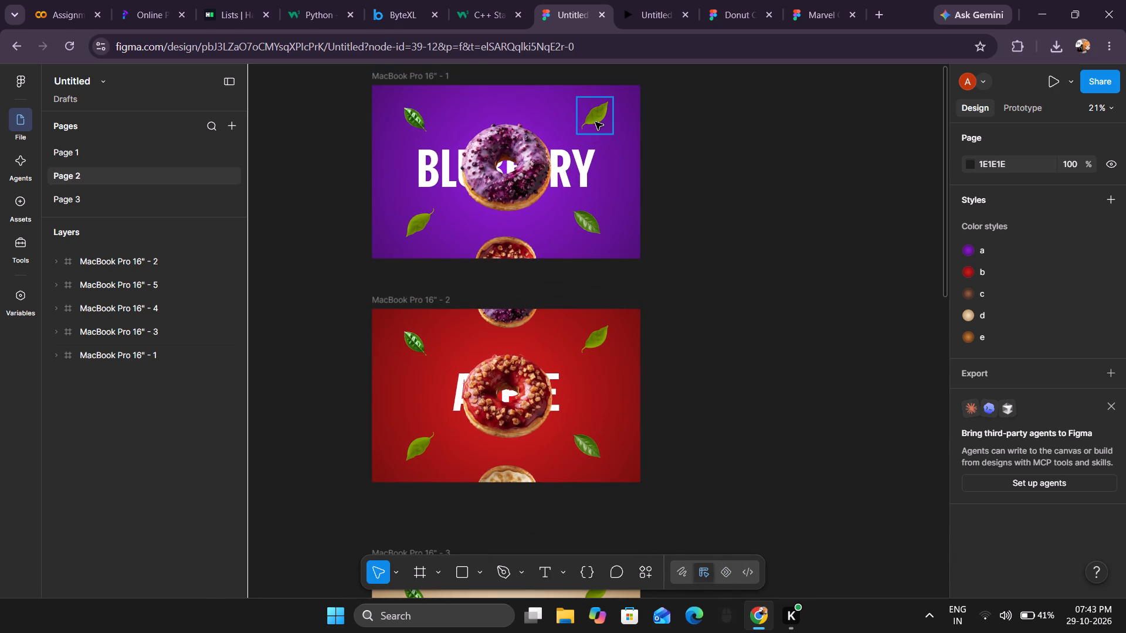
{"action": "left_click", "coordinate": [595, 122]}
{"action": "left_click_drag", "start_coordinate": [598, 115], "coordinate": [598, 124]}
{"action": "left_click", "coordinate": [710, 193]}
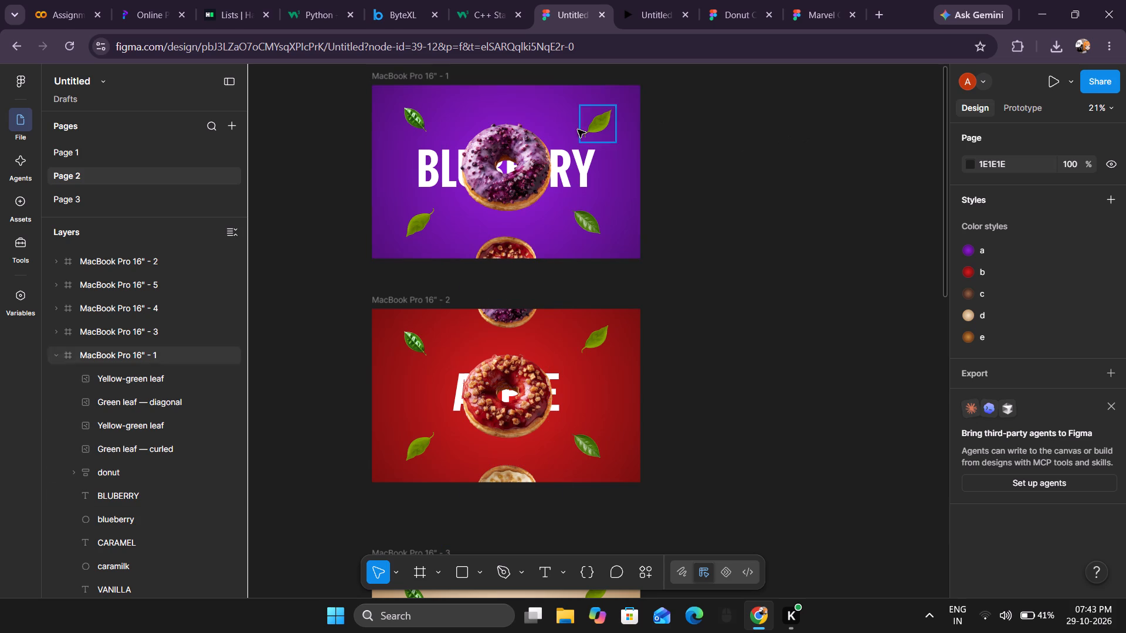
Switch to the prototype preview and play forward from Blueberry to the last flavour and back, examining the leaf's transition.
{"action": "left_click", "coordinate": [667, 22]}
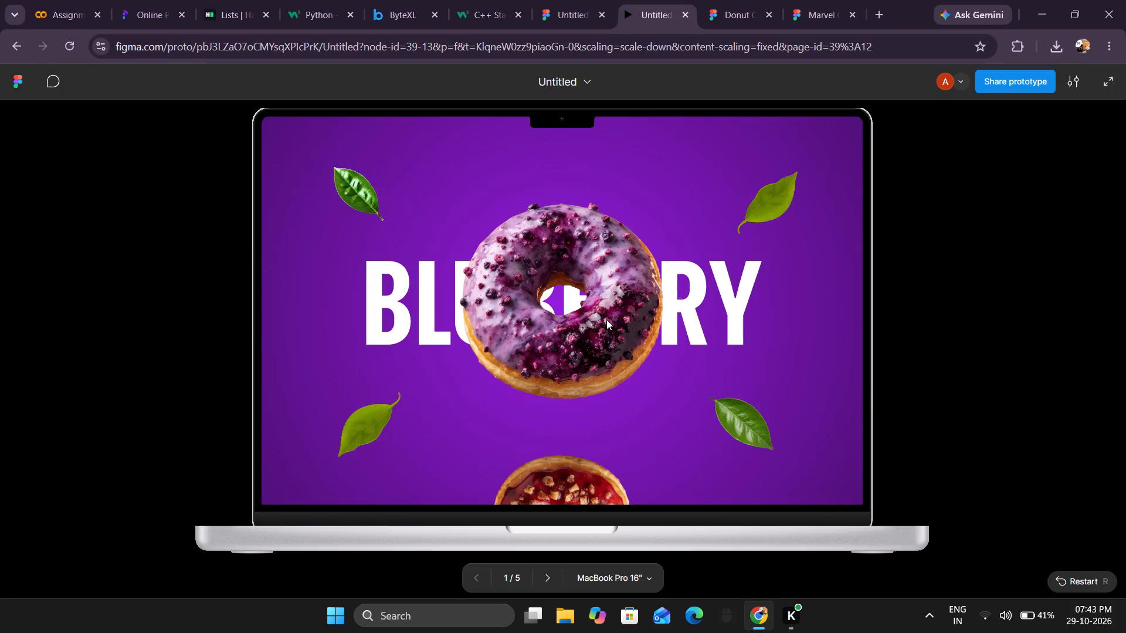
{"action": "left_click", "coordinate": [606, 320]}
{"action": "key", "text": "Right"}
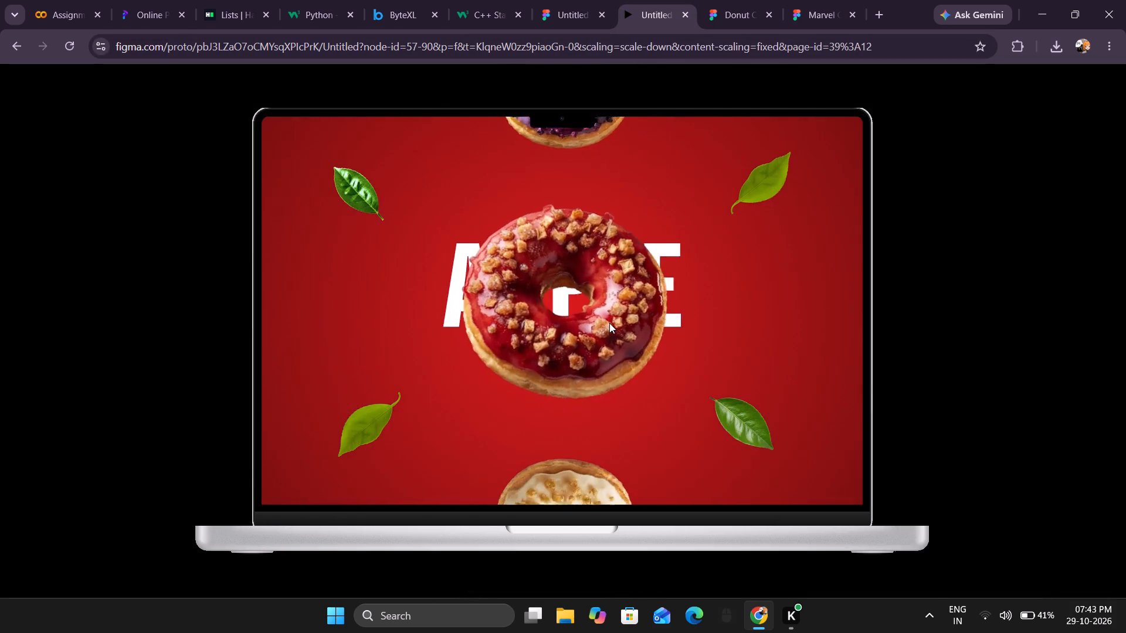
{"action": "key", "text": "Right"}
{"action": "key", "text": "Right"}
{"action": "key", "text": "Right"}
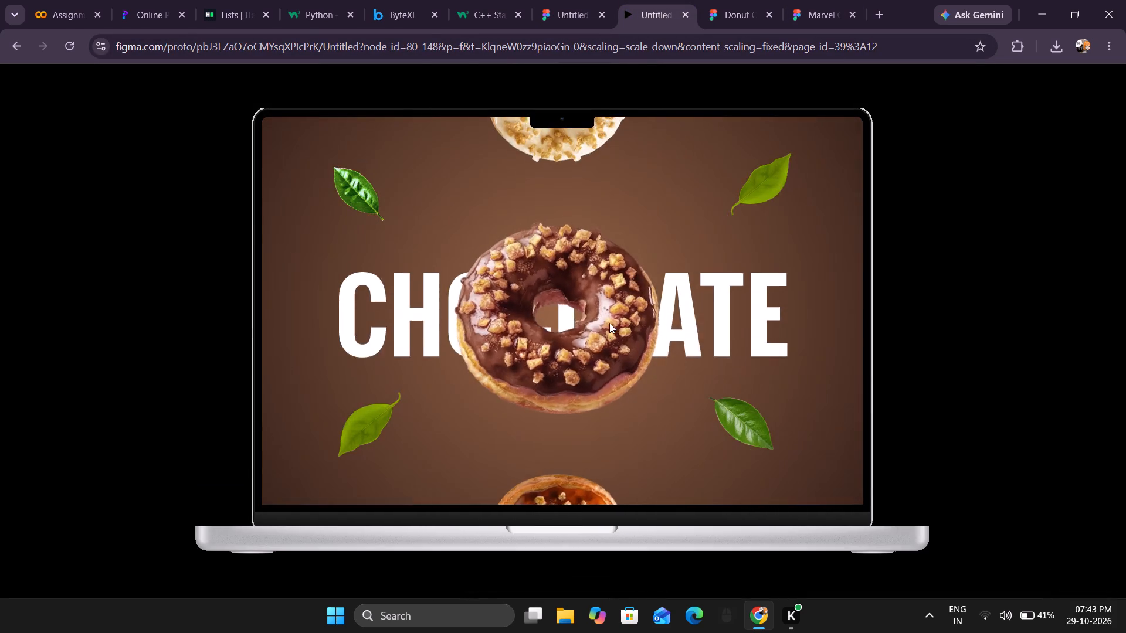
{"action": "key", "text": "Left"}
{"action": "key", "text": "Left"}
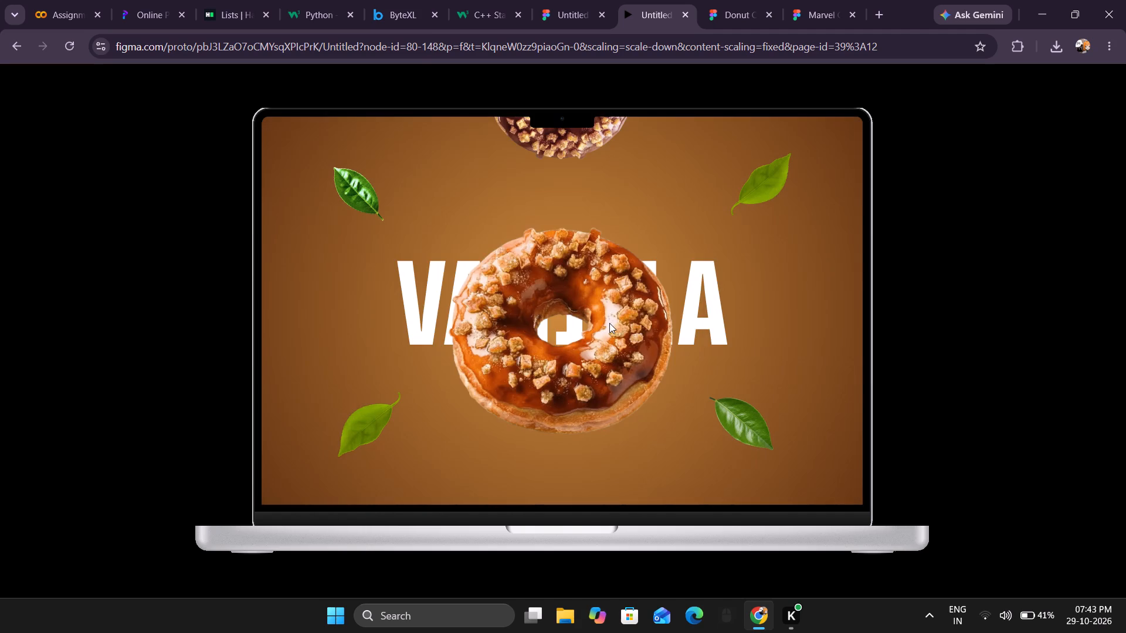
{"action": "key", "text": "Left"}
{"action": "key", "text": "Left"}
{"action": "key", "text": "Left"}
{"action": "key", "text": "Left"}
{"action": "key", "text": "Left"}
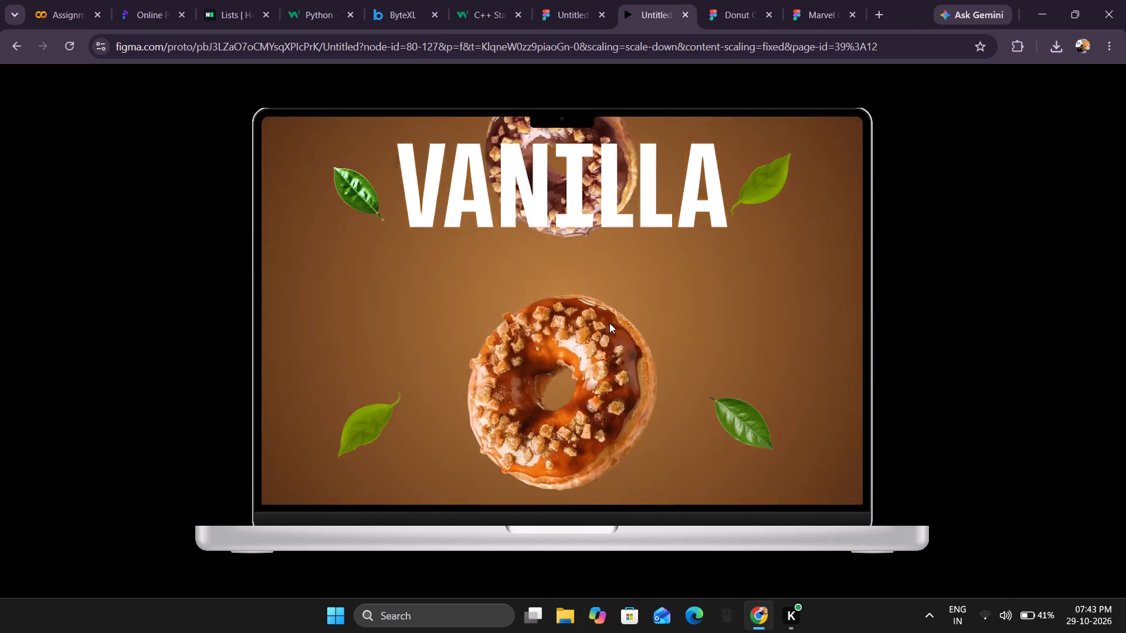
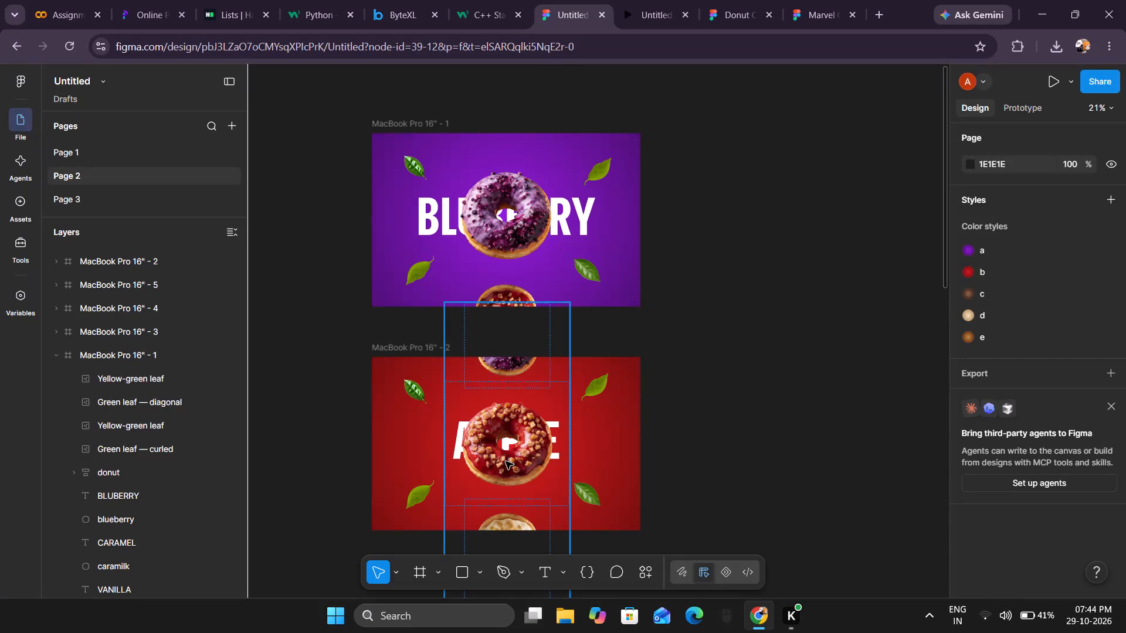
Add a black 000000 inside stroke of weight 1 to the diagonal green leaf in the Blueberry frame.
{"action": "left_click", "coordinate": [563, 455]}
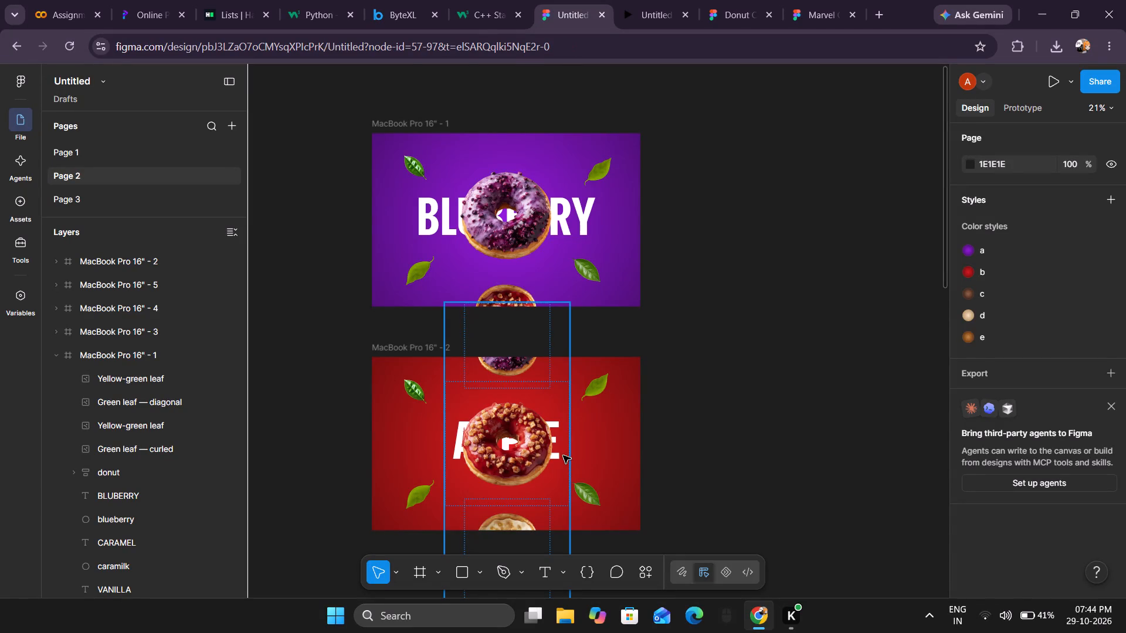
{"action": "left_click", "coordinate": [772, 367]}
{"action": "left_click", "coordinate": [585, 276]}
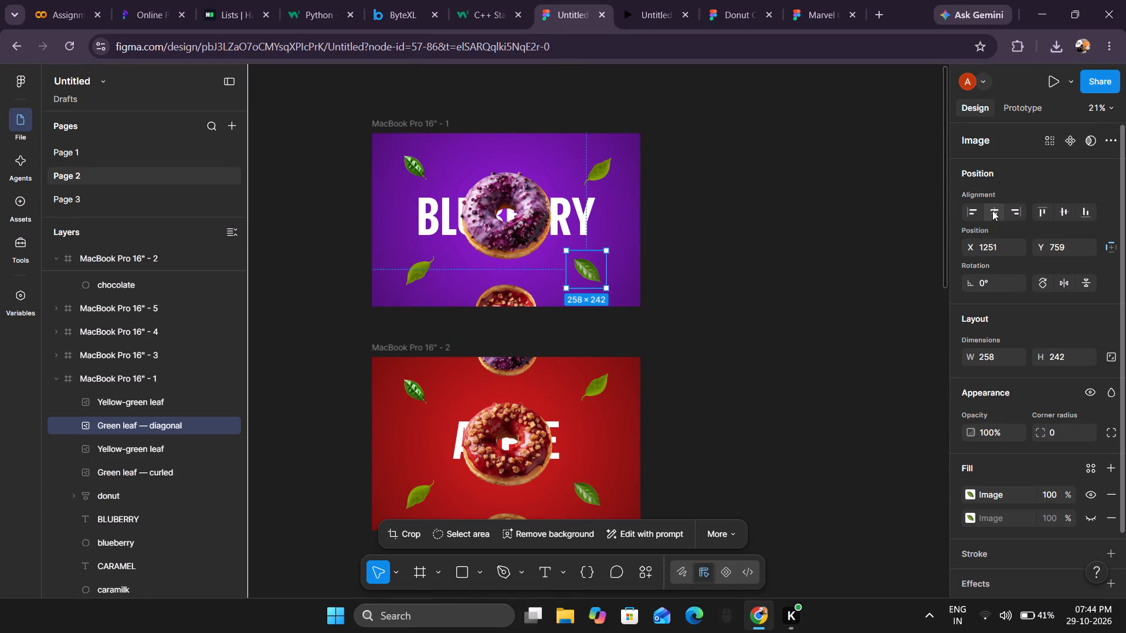
{"action": "scroll", "coordinate": [1052, 399], "scroll_direction": "down", "scroll_amount": 3}
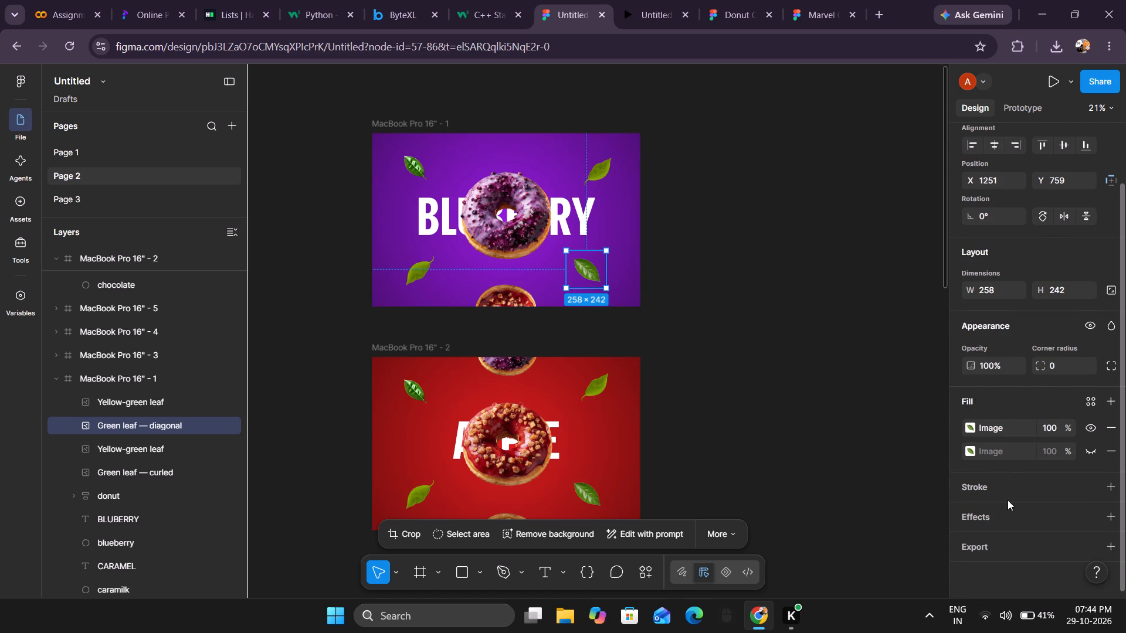
{"action": "left_click", "coordinate": [1019, 492]}
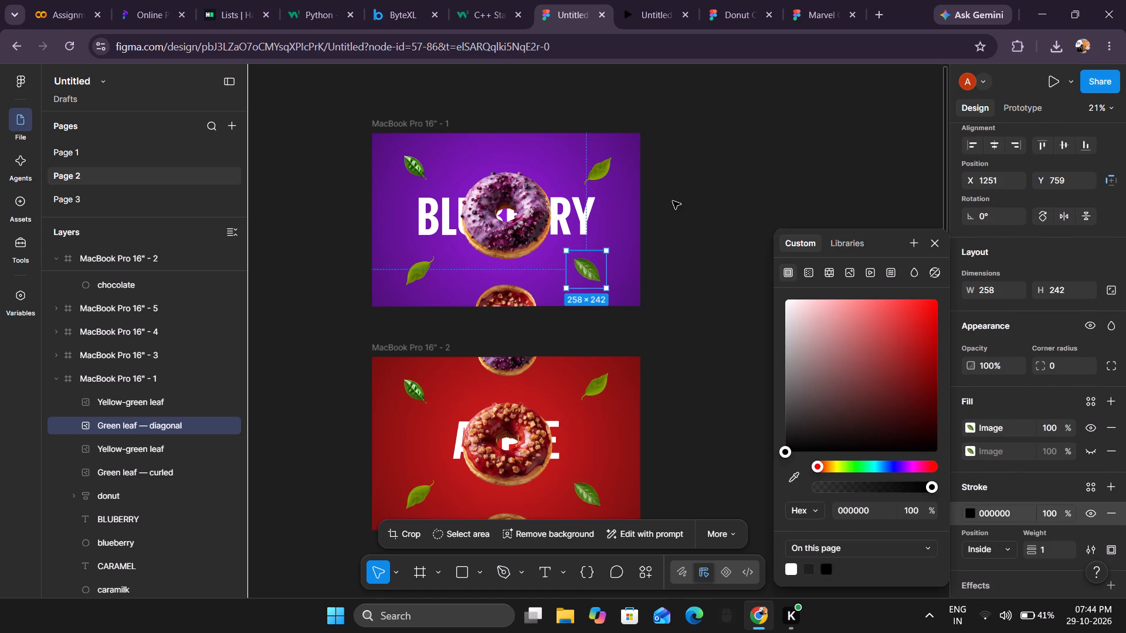
{"action": "left_click", "coordinate": [674, 200]}
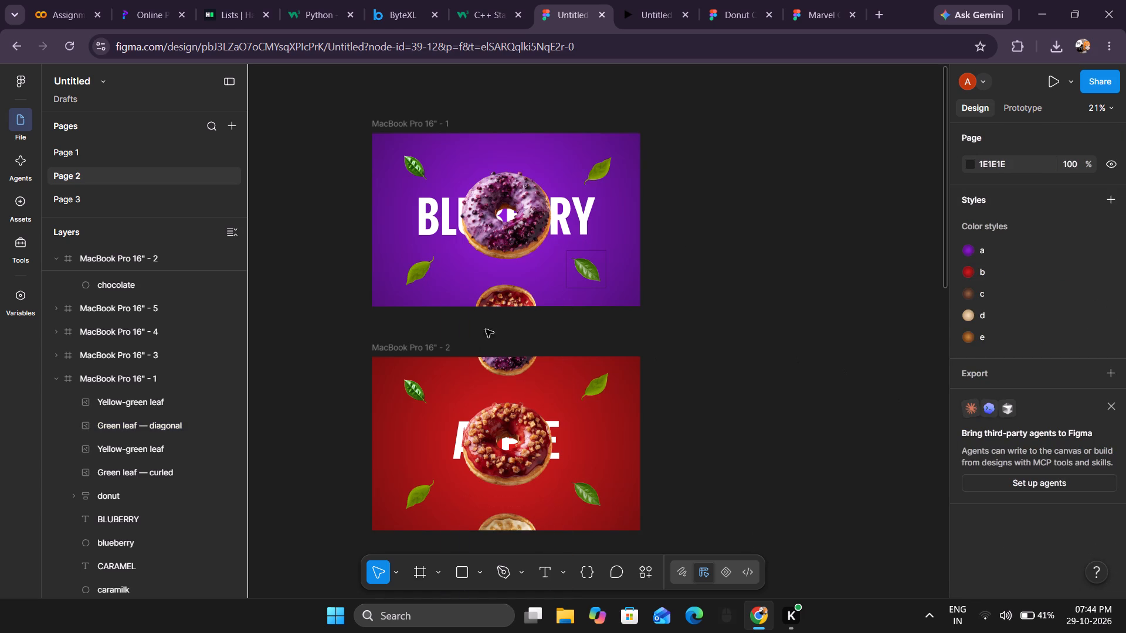
Examine the diagonal green leaf's layer actions, prototype scroll position options and prompt-based editing in the Blueberry frame.
{"action": "right_click", "coordinate": [593, 271]}
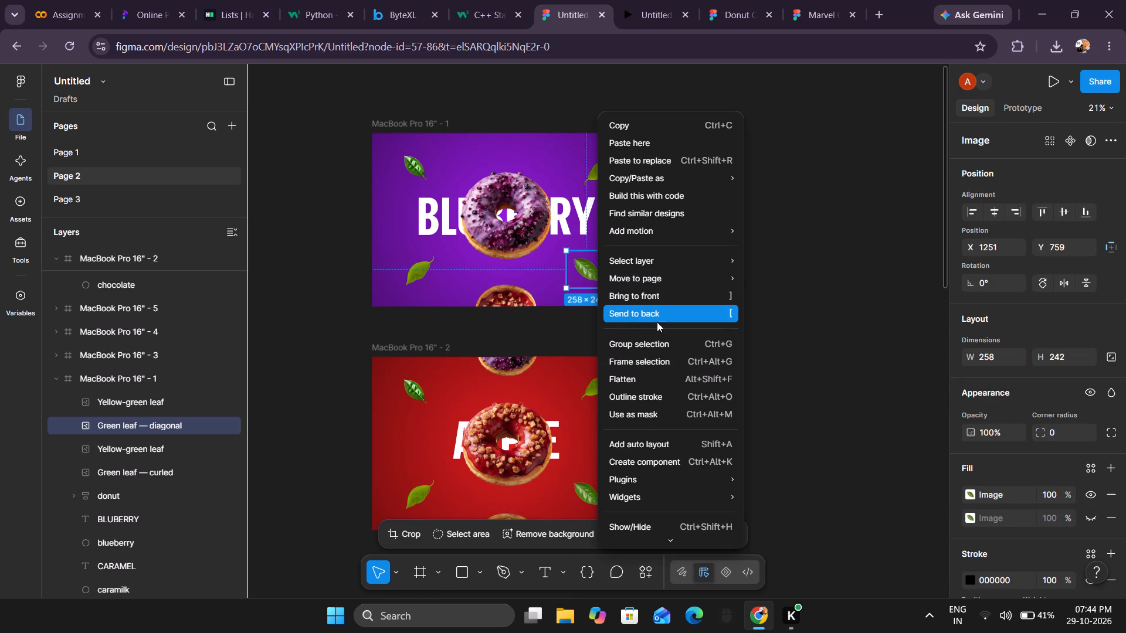
{"action": "left_click", "coordinate": [899, 233]}
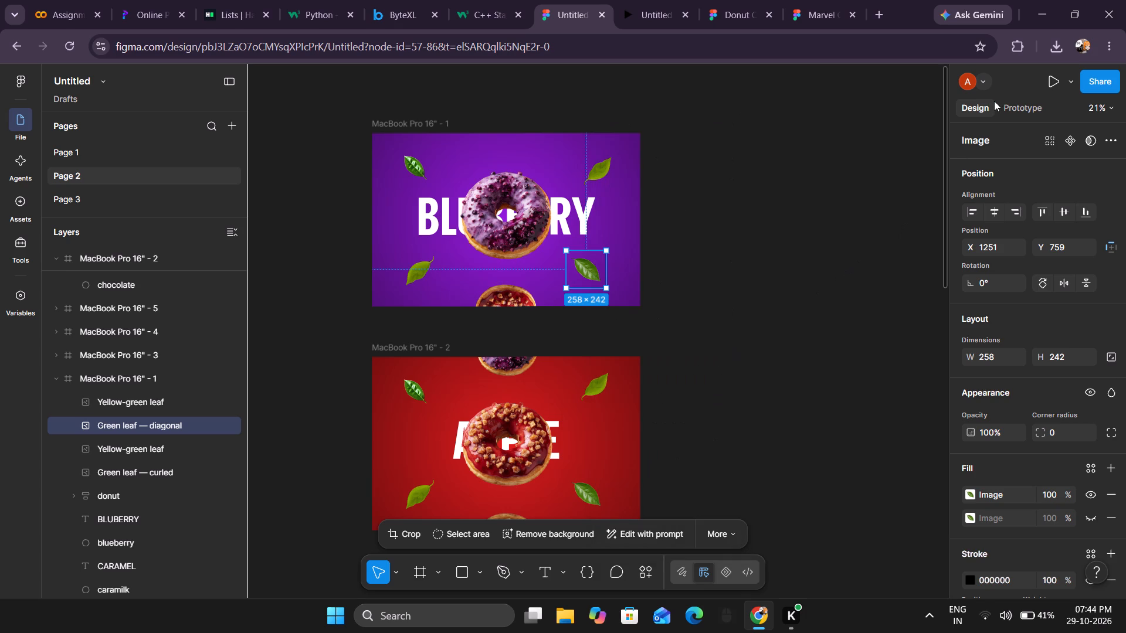
{"action": "left_click", "coordinate": [1019, 106]}
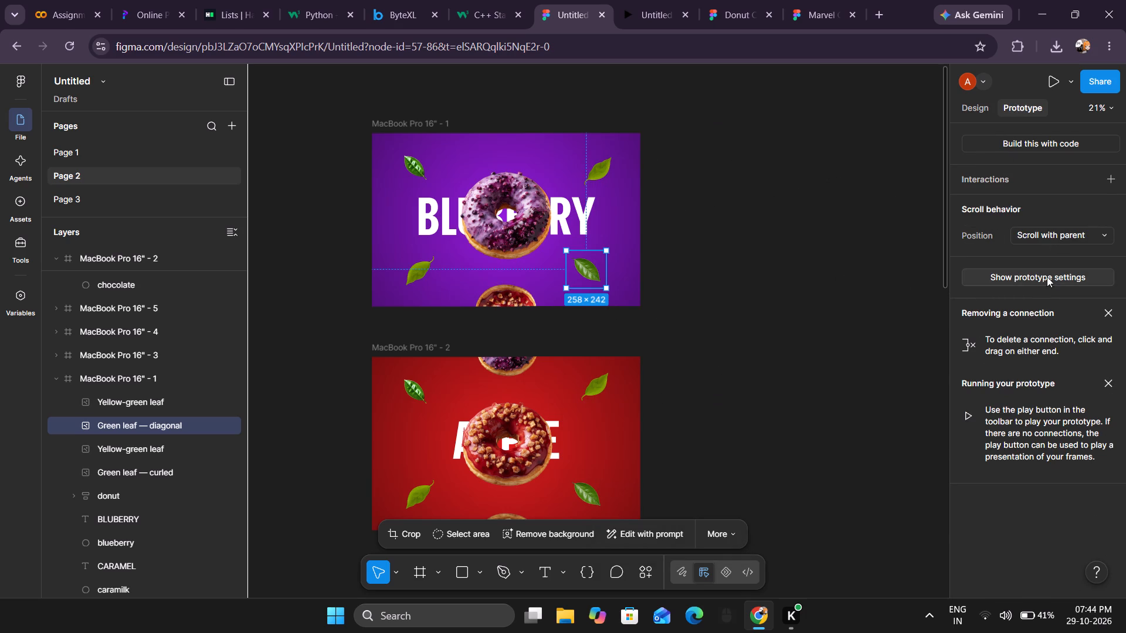
{"action": "left_click", "coordinate": [1091, 237]}
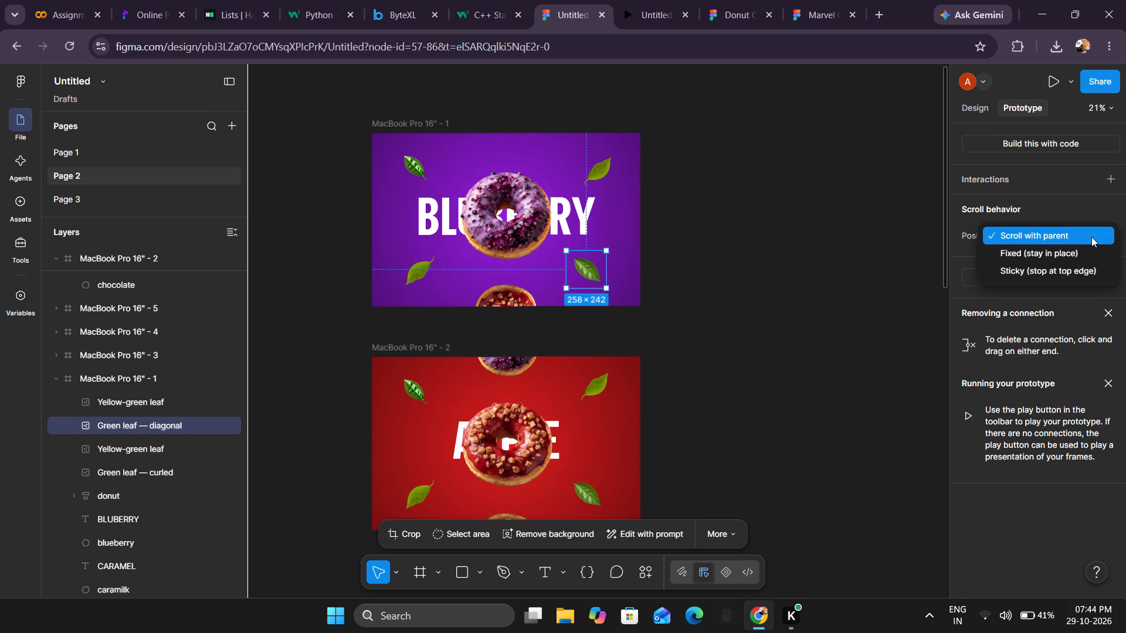
{"action": "left_click", "coordinate": [956, 287]}
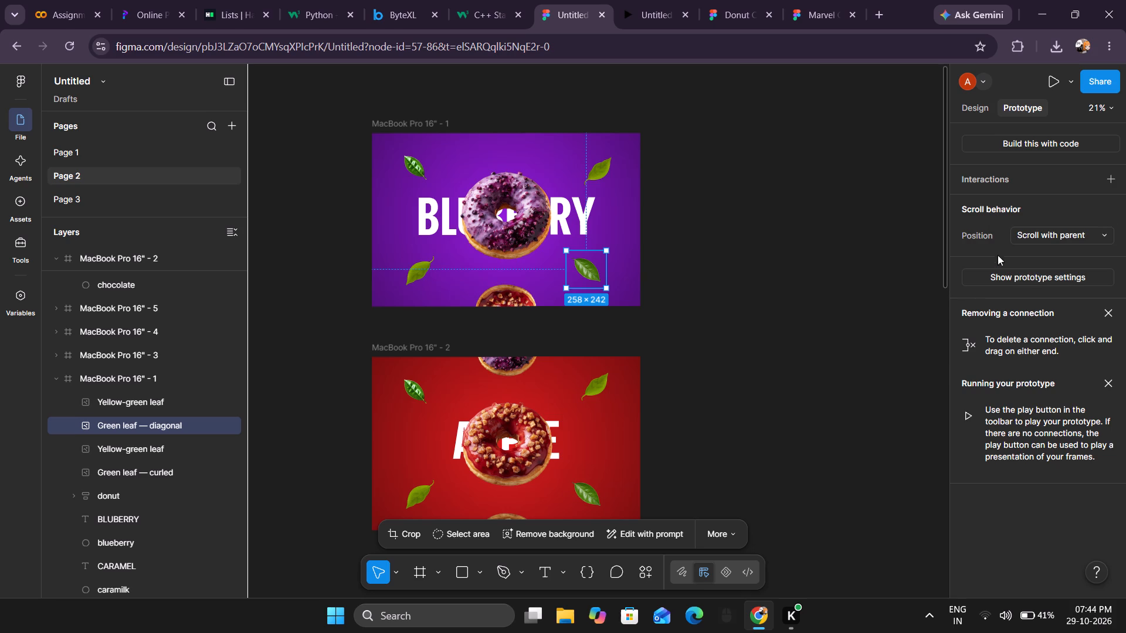
{"action": "left_click", "coordinate": [588, 257]}
{"action": "left_click", "coordinate": [582, 268]}
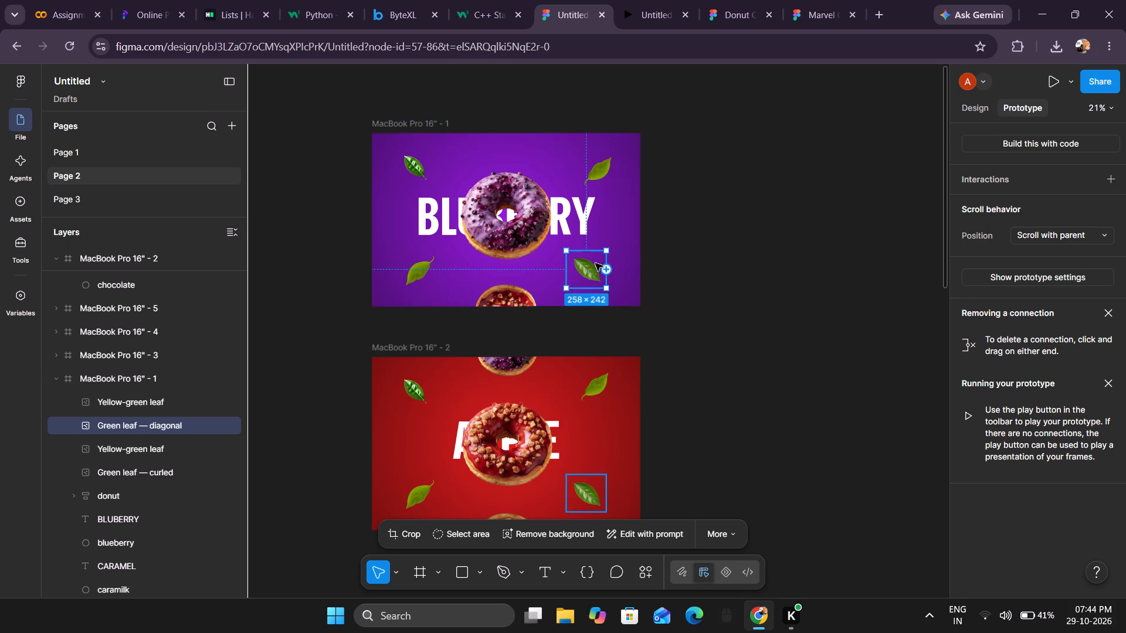
{"action": "left_click", "coordinate": [616, 264]}
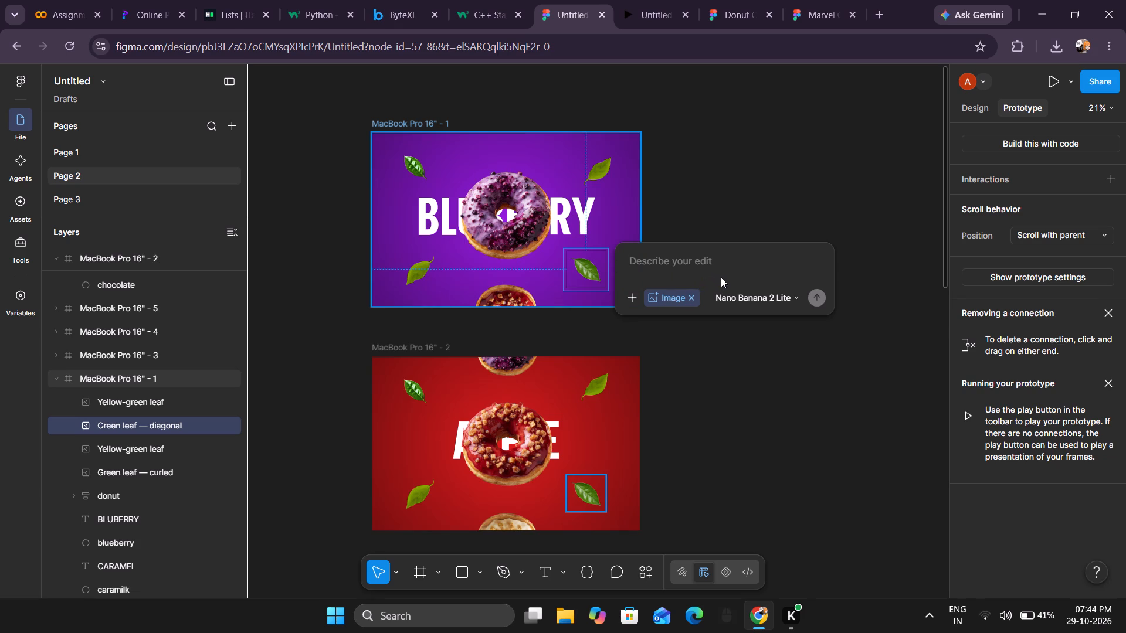
{"action": "left_click", "coordinate": [736, 369]}
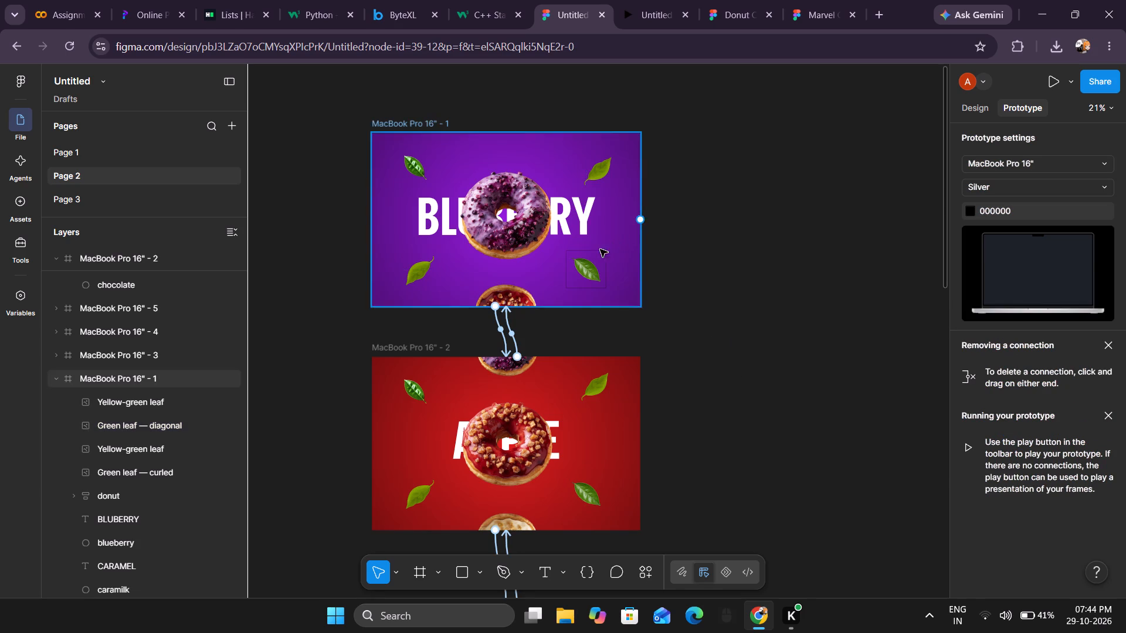
{"action": "right_click", "coordinate": [580, 266]}
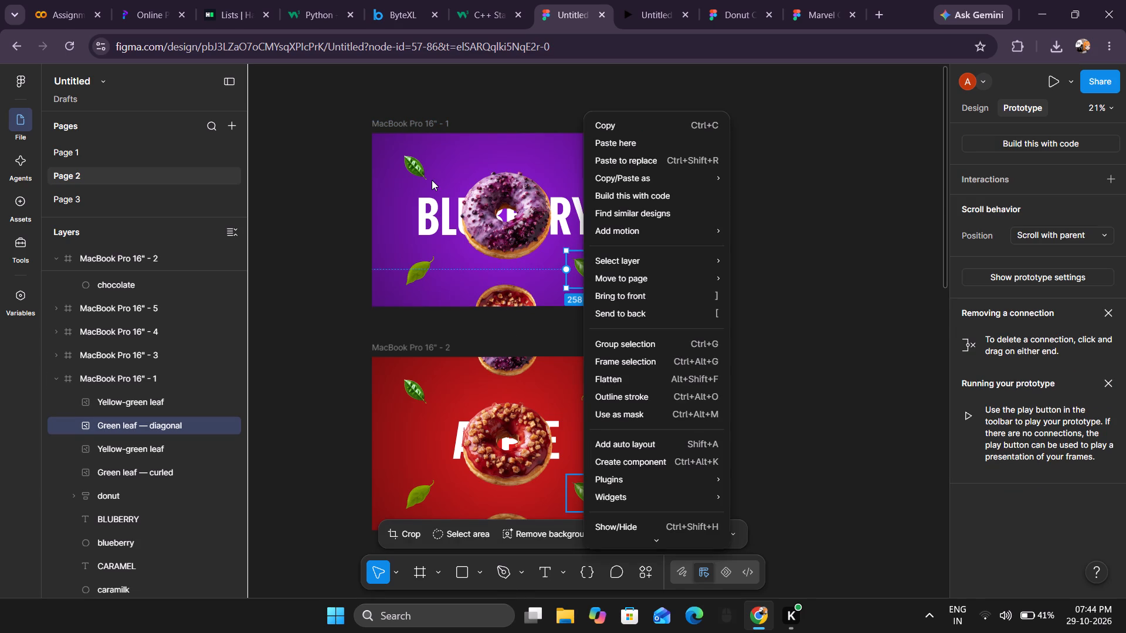
{"action": "left_click", "coordinate": [406, 160], "text": "ctrl"}
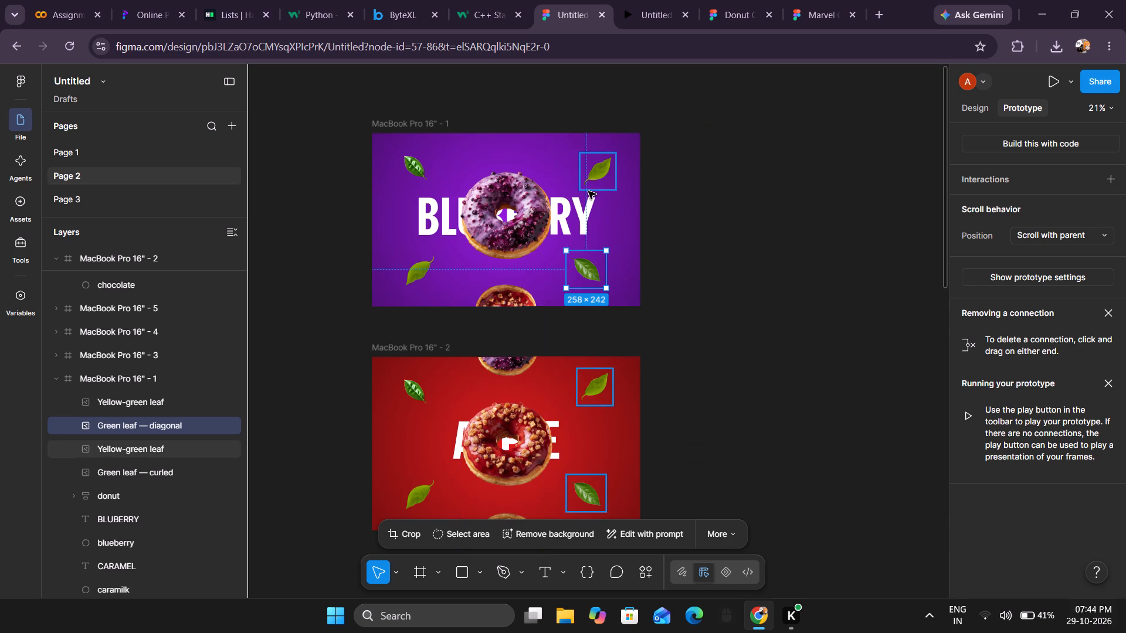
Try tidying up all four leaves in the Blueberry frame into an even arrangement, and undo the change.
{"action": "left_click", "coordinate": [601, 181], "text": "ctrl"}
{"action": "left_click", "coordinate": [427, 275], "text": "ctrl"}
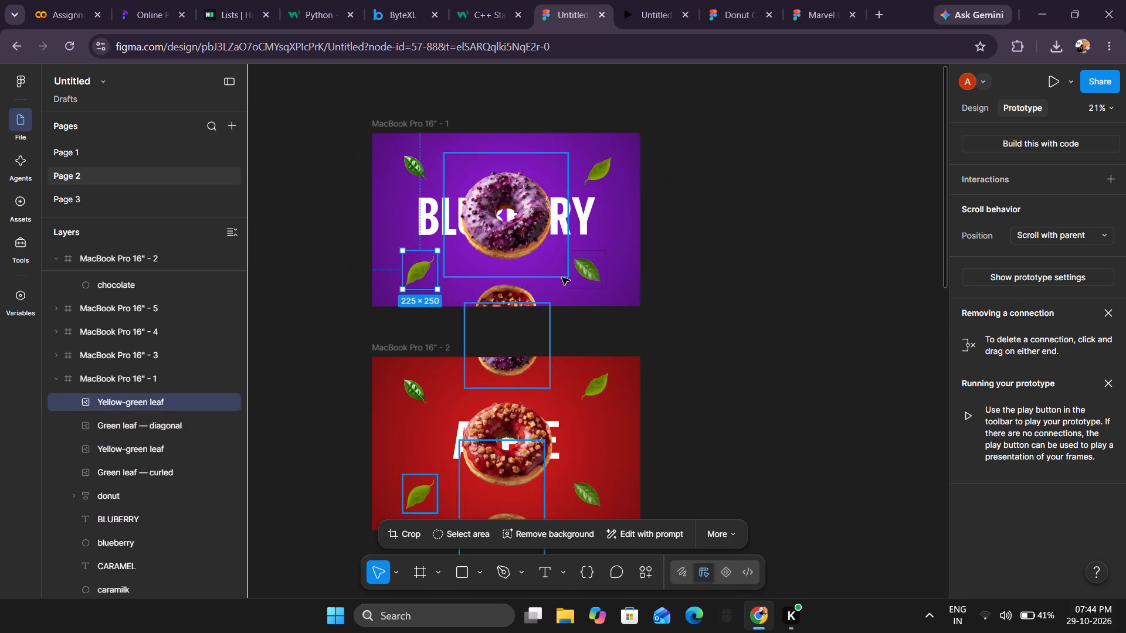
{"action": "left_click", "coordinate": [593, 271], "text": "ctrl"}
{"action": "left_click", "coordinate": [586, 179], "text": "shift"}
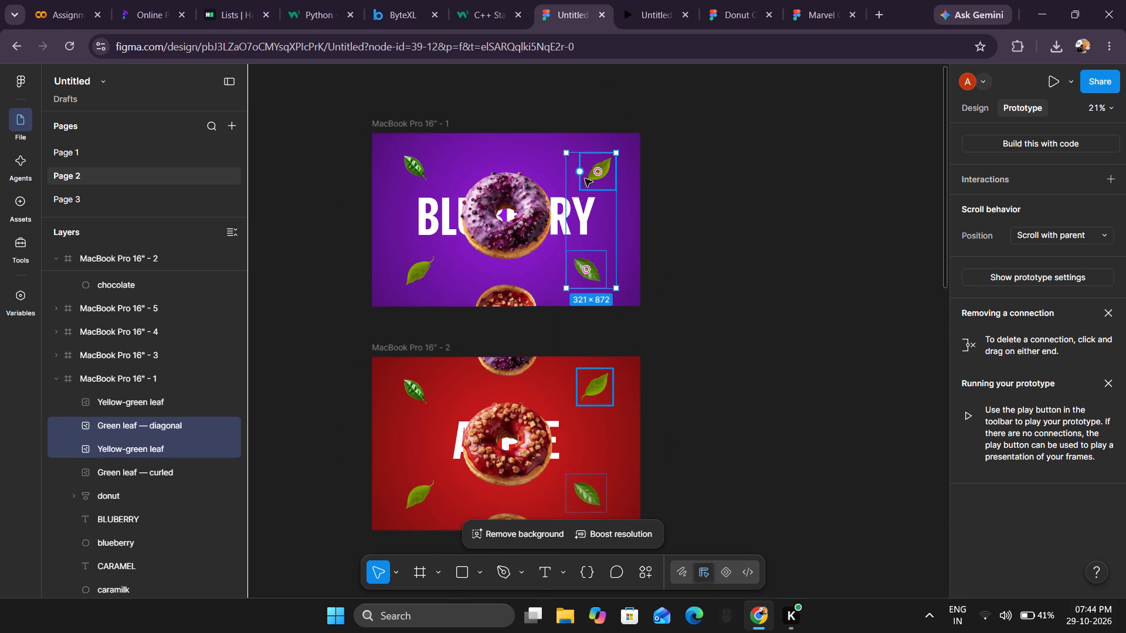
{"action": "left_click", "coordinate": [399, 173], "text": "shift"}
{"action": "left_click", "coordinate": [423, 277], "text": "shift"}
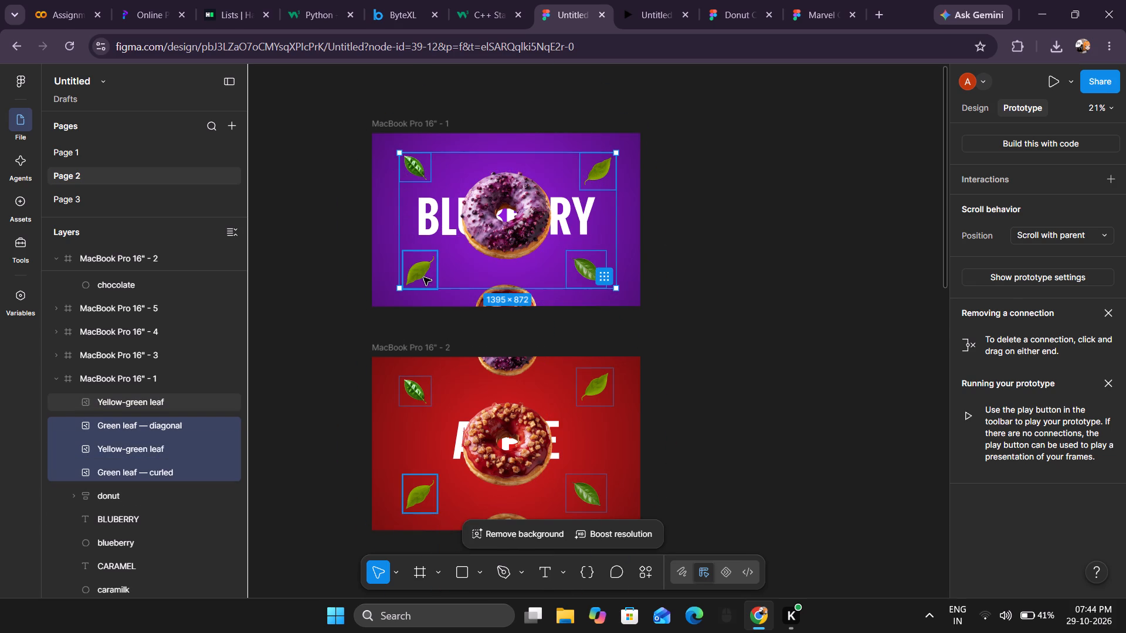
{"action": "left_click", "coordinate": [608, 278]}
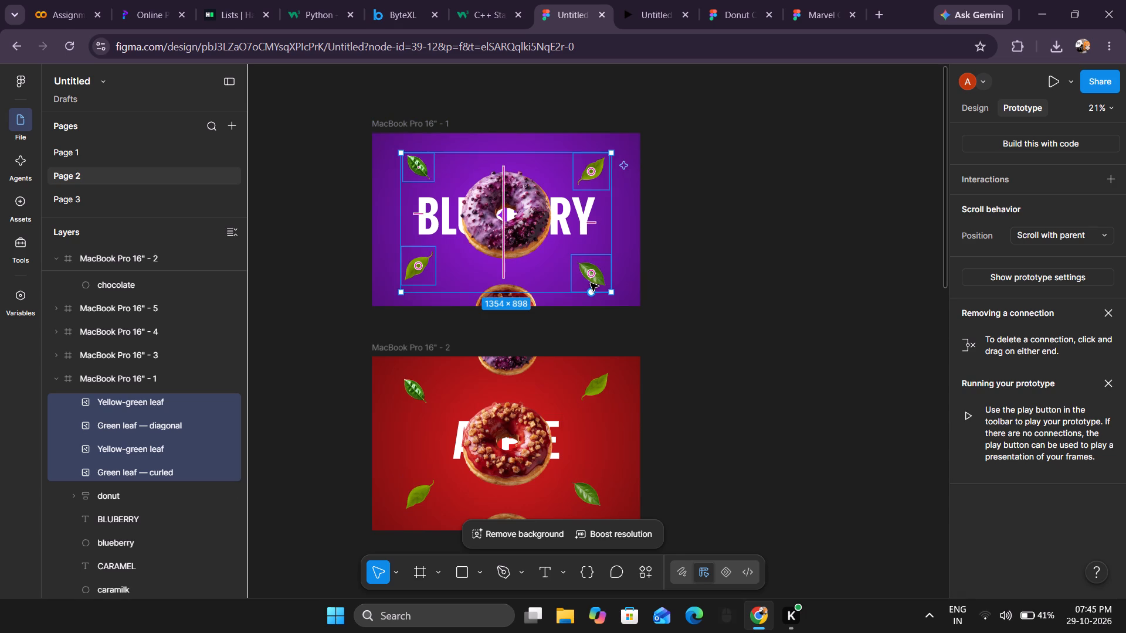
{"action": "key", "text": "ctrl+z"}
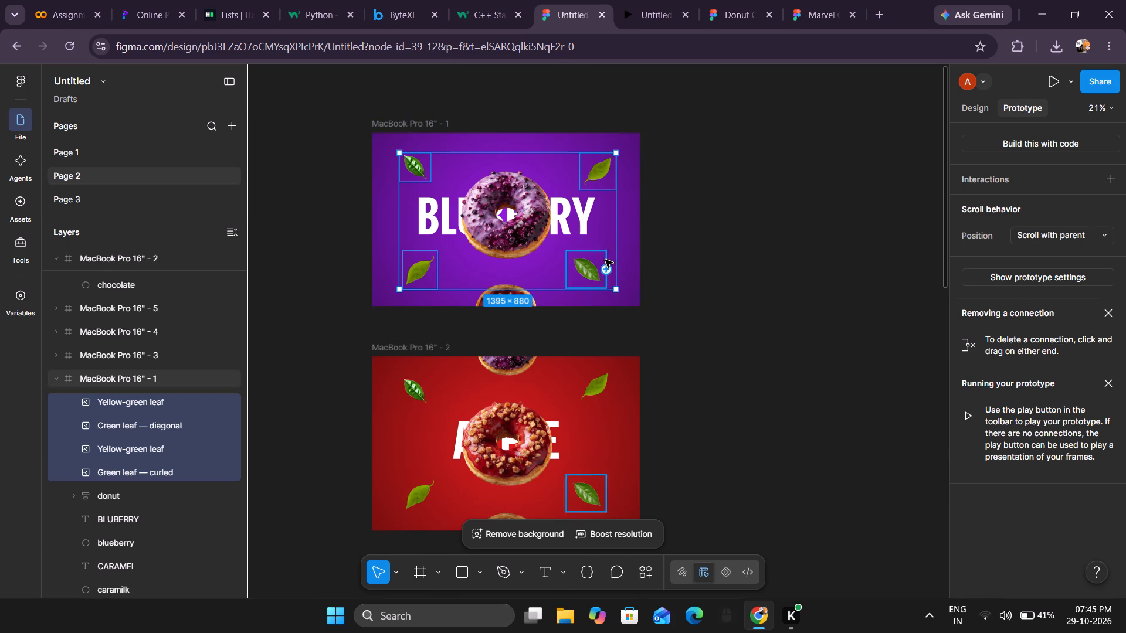
Copy all five donut flavour frames on Page 2, from MacBook Pro 16" - 1 through 5.
{"action": "left_click", "coordinate": [15, 146]}
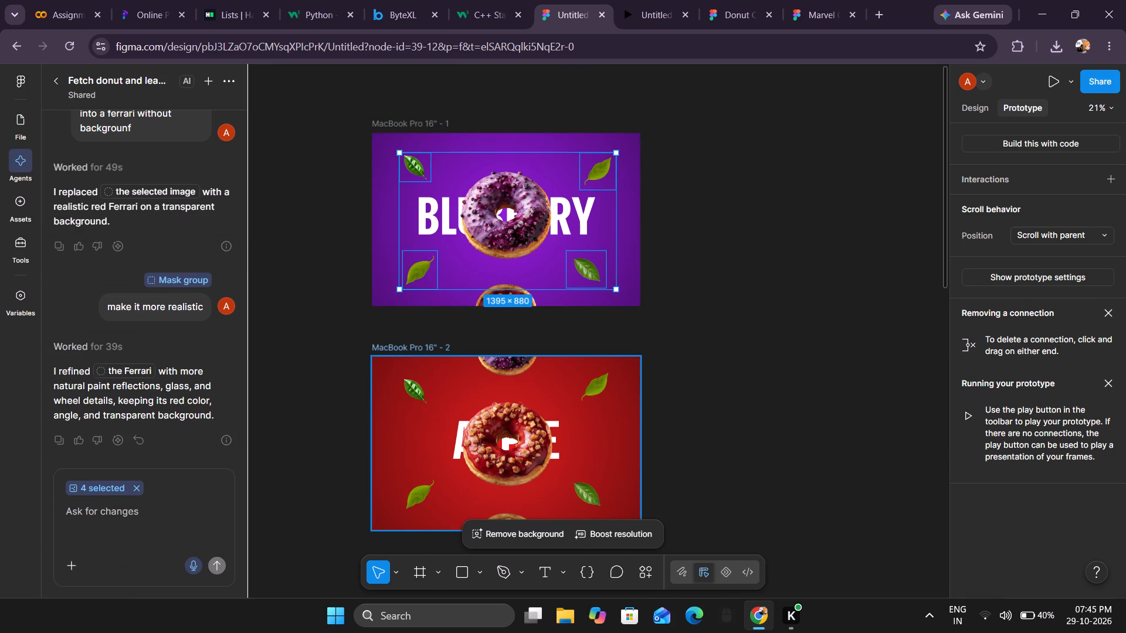
{"action": "scroll", "coordinate": [611, 390], "scroll_direction": "down", "scroll_amount": 4}
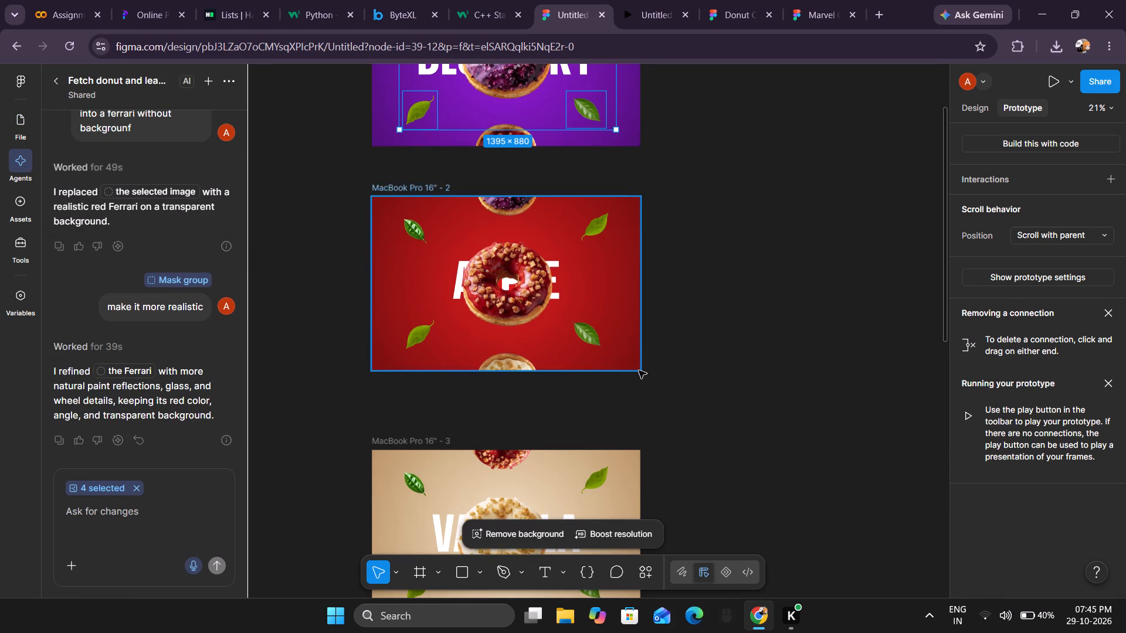
{"action": "scroll", "coordinate": [643, 367], "scroll_direction": "down", "scroll_amount": 4}
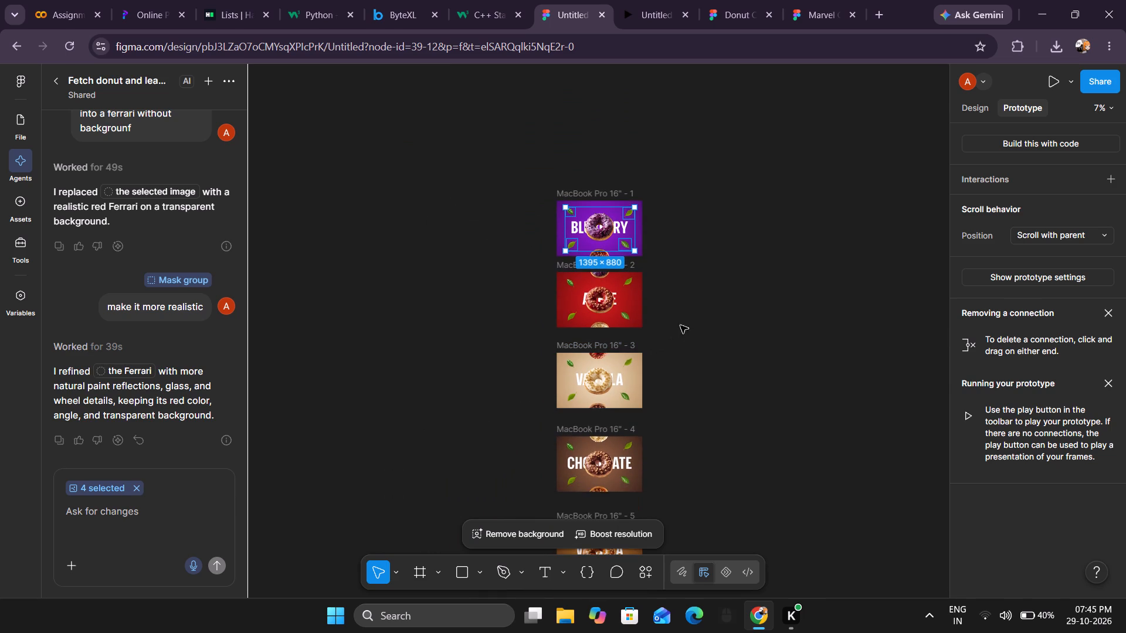
{"action": "scroll", "coordinate": [686, 322], "scroll_direction": "down", "scroll_amount": 5}
{"action": "left_click", "coordinate": [687, 322]}
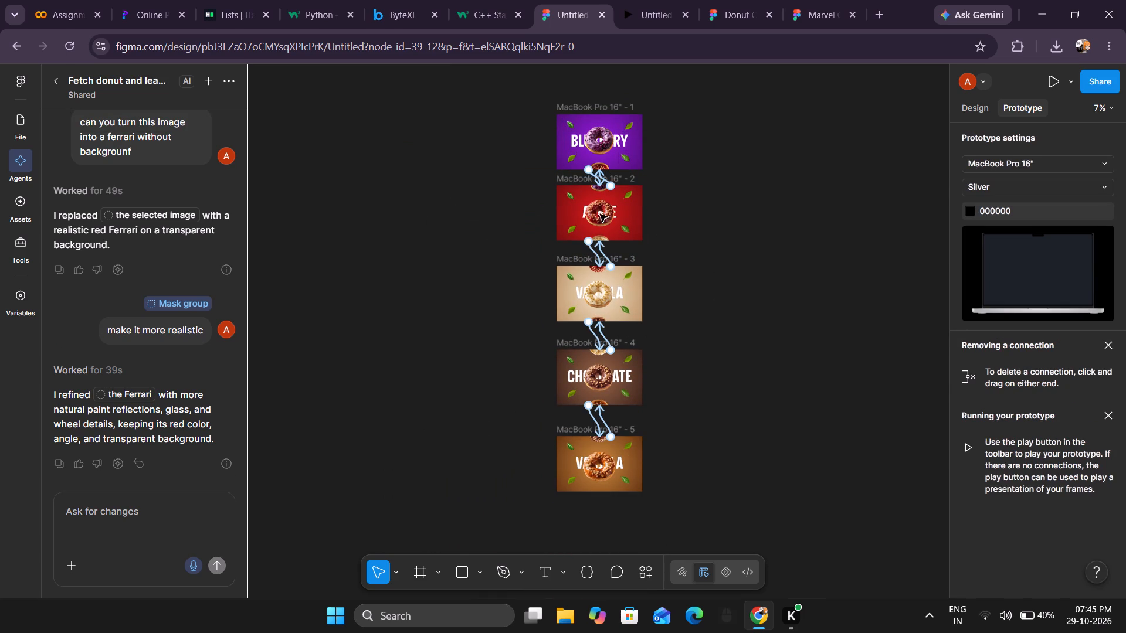
{"action": "left_click_drag", "start_coordinate": [528, 103], "coordinate": [653, 362]}
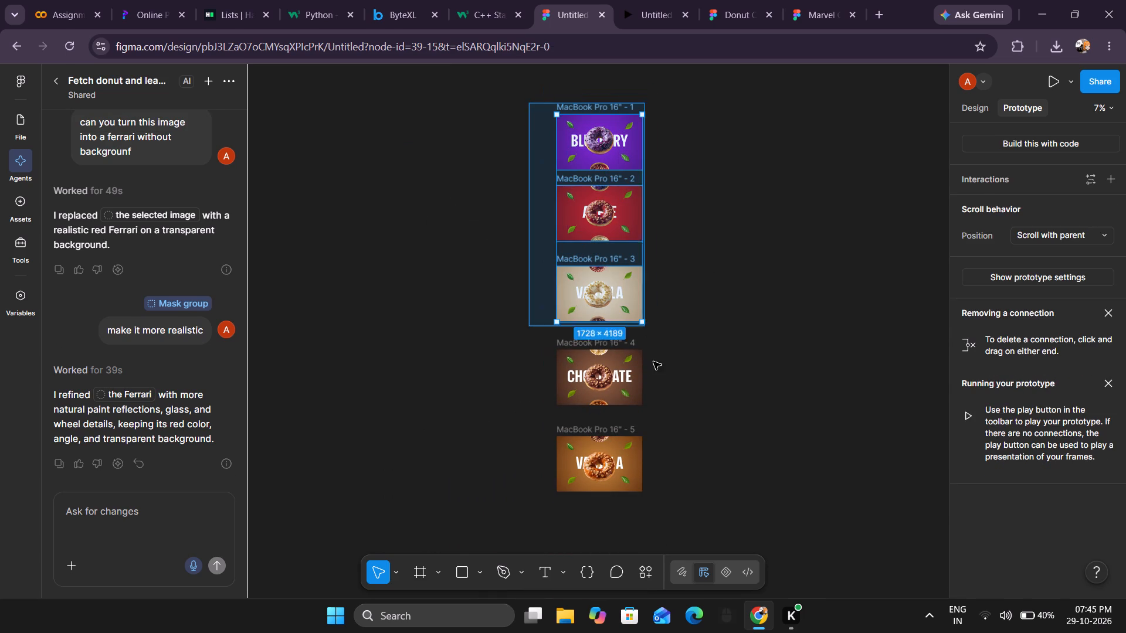
{"action": "left_click_drag", "start_coordinate": [653, 362], "coordinate": [693, 518]}
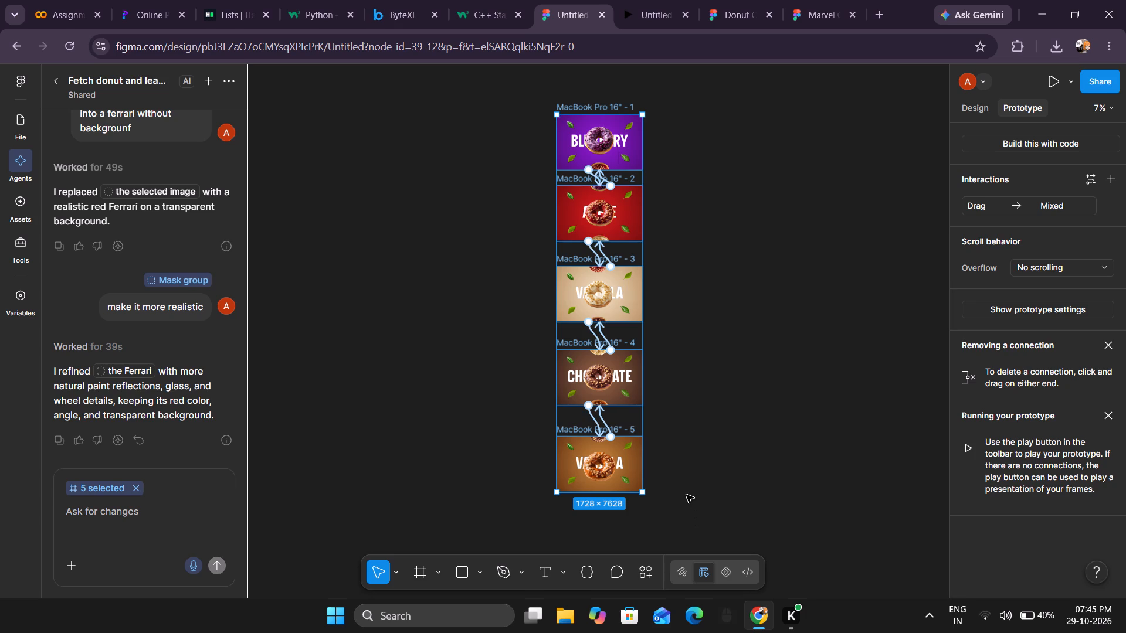
{"action": "key", "text": "ctrl+c"}
Return to the file's page list, add a new page and paste the five copied flavour frames onto it.
{"action": "left_click", "coordinate": [56, 84]}
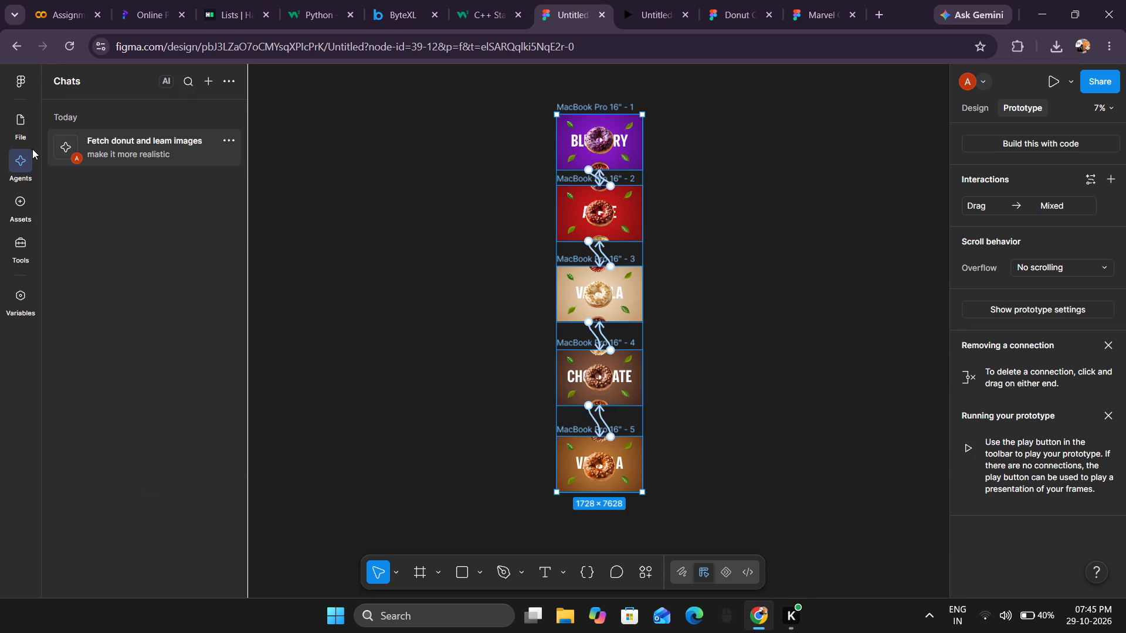
{"action": "left_click", "coordinate": [22, 131]}
{"action": "left_click", "coordinate": [69, 204]}
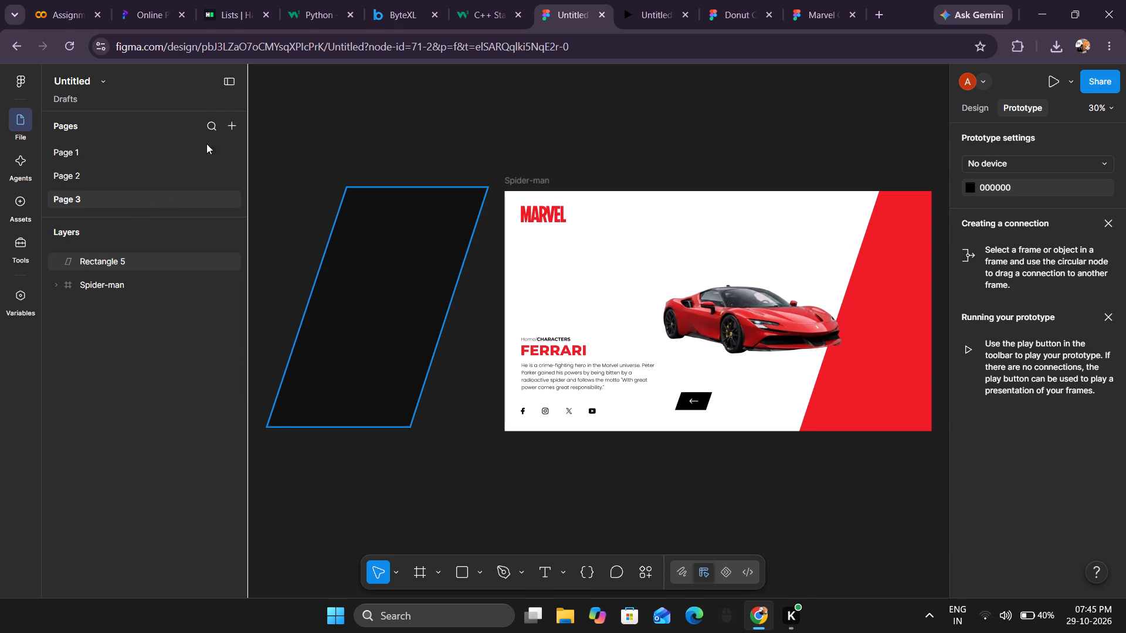
{"action": "left_click", "coordinate": [230, 125]}
{"action": "left_click", "coordinate": [613, 169]}
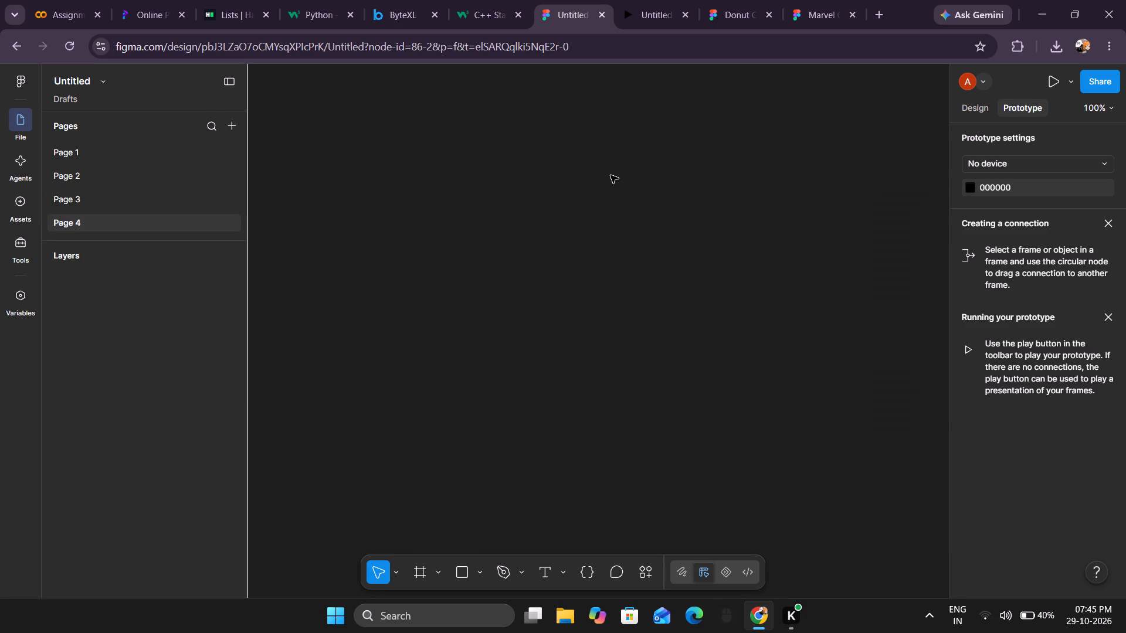
{"action": "key", "text": "ctrl+v"}
{"action": "left_click_drag", "start_coordinate": [732, 266], "coordinate": [737, 267]}
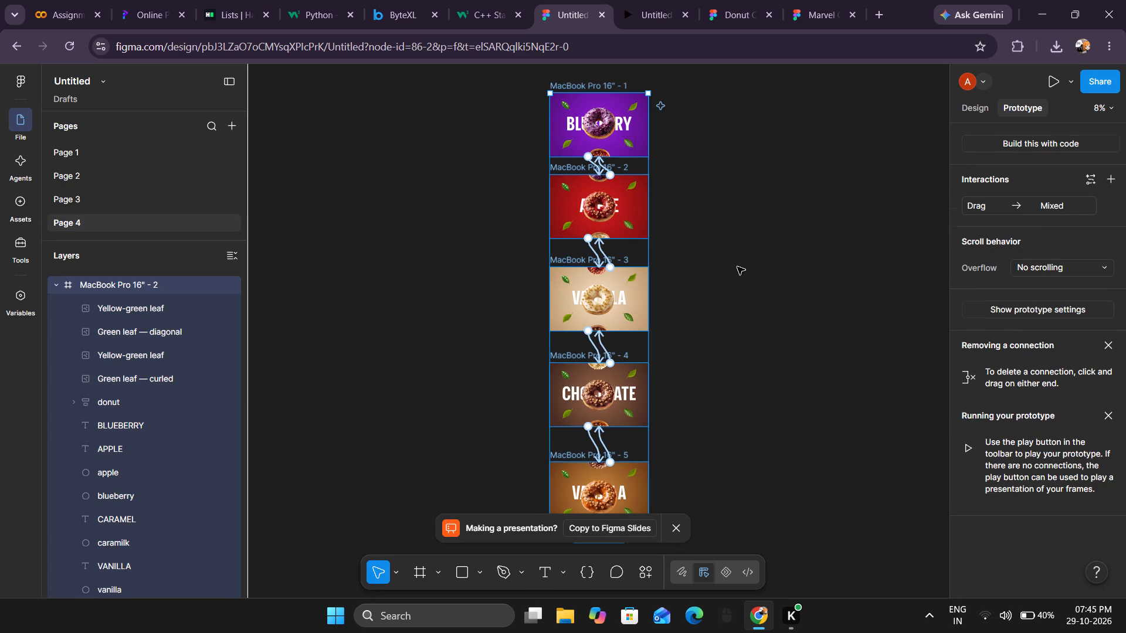
{"action": "left_click_drag", "start_coordinate": [737, 267], "coordinate": [738, 267]}
{"action": "left_click", "coordinate": [738, 267]}
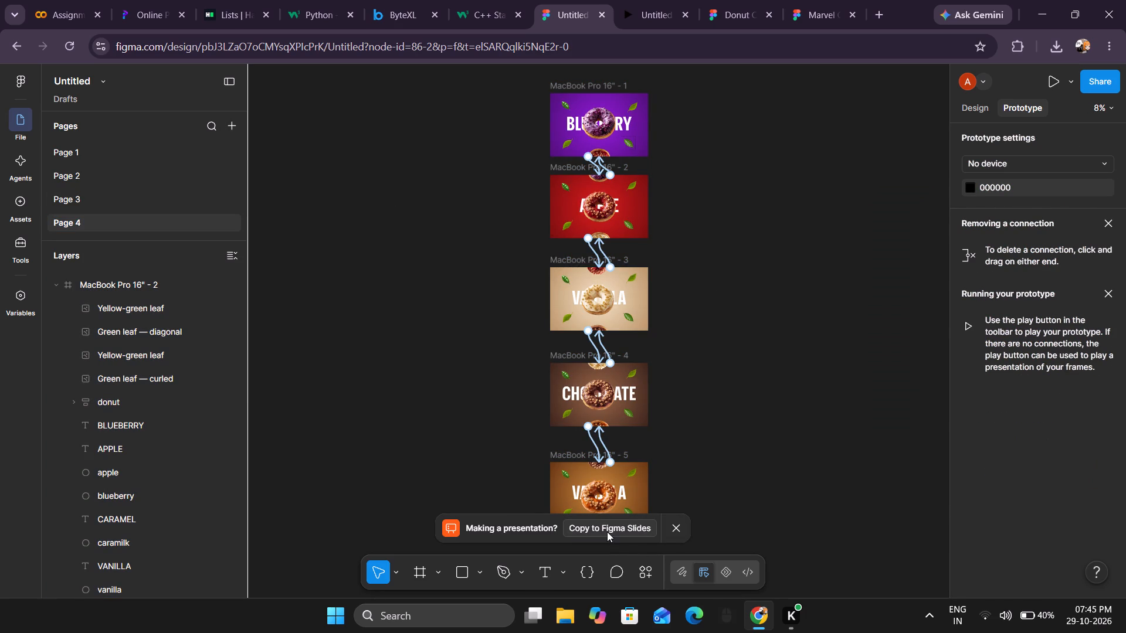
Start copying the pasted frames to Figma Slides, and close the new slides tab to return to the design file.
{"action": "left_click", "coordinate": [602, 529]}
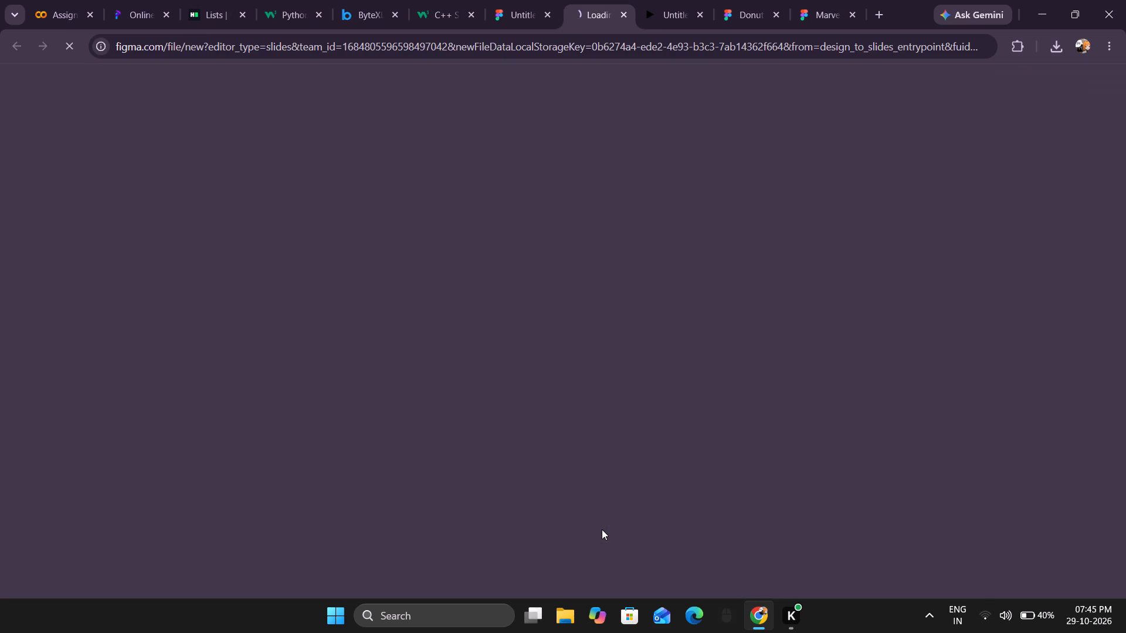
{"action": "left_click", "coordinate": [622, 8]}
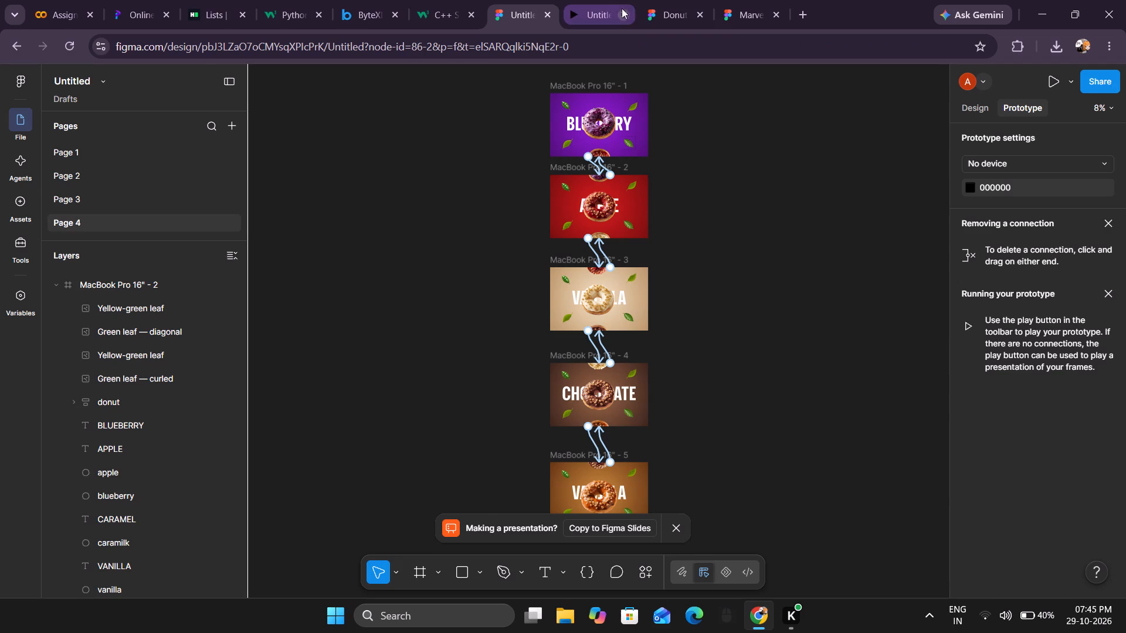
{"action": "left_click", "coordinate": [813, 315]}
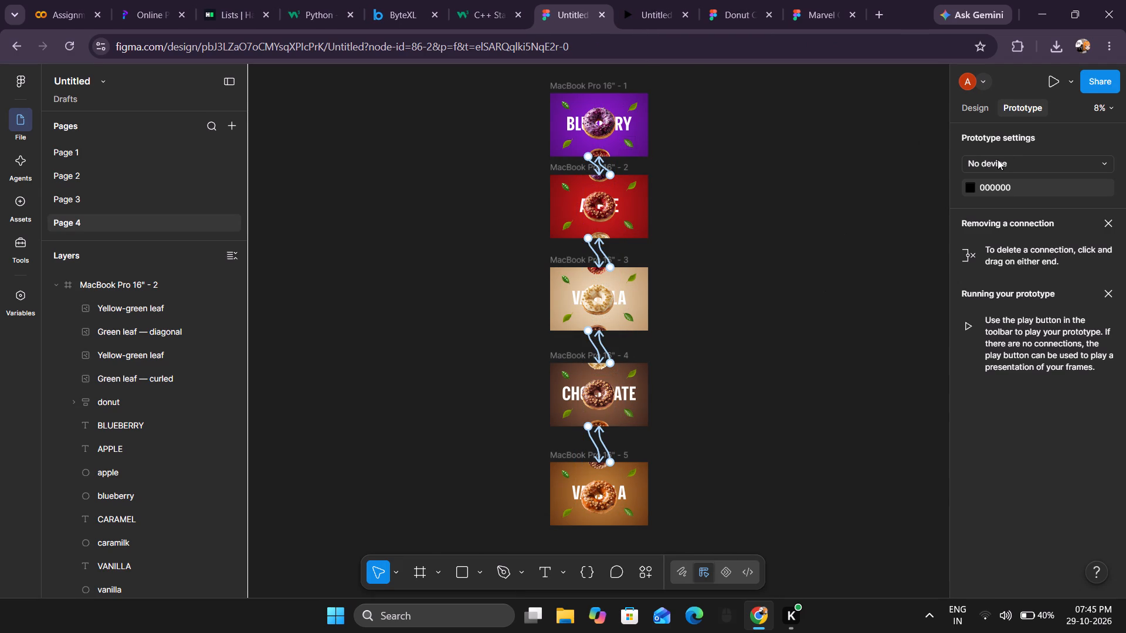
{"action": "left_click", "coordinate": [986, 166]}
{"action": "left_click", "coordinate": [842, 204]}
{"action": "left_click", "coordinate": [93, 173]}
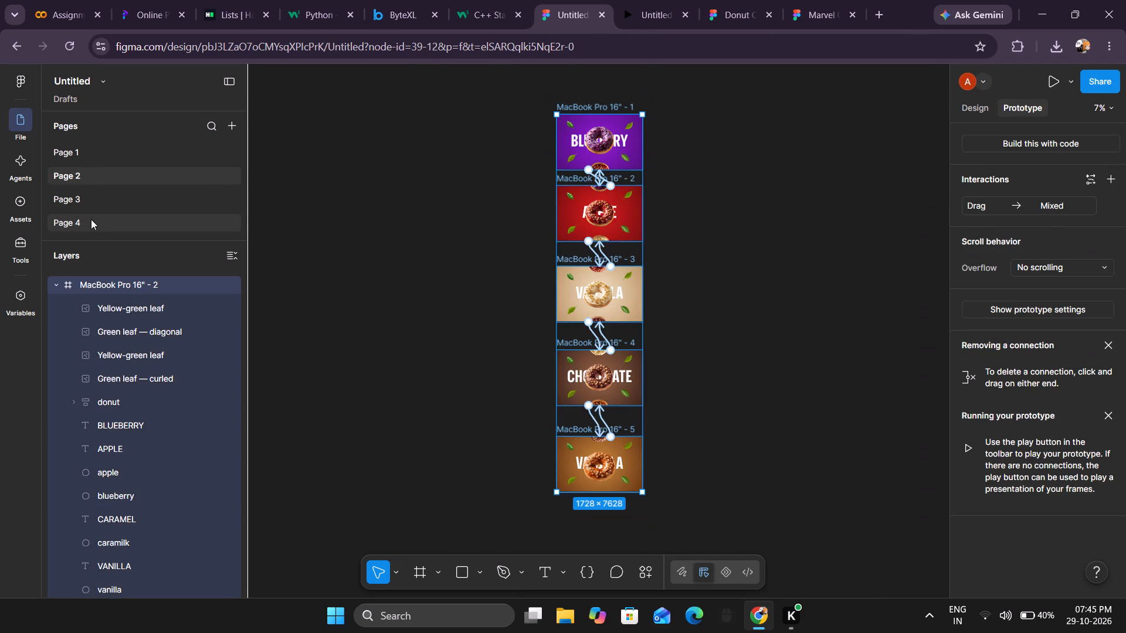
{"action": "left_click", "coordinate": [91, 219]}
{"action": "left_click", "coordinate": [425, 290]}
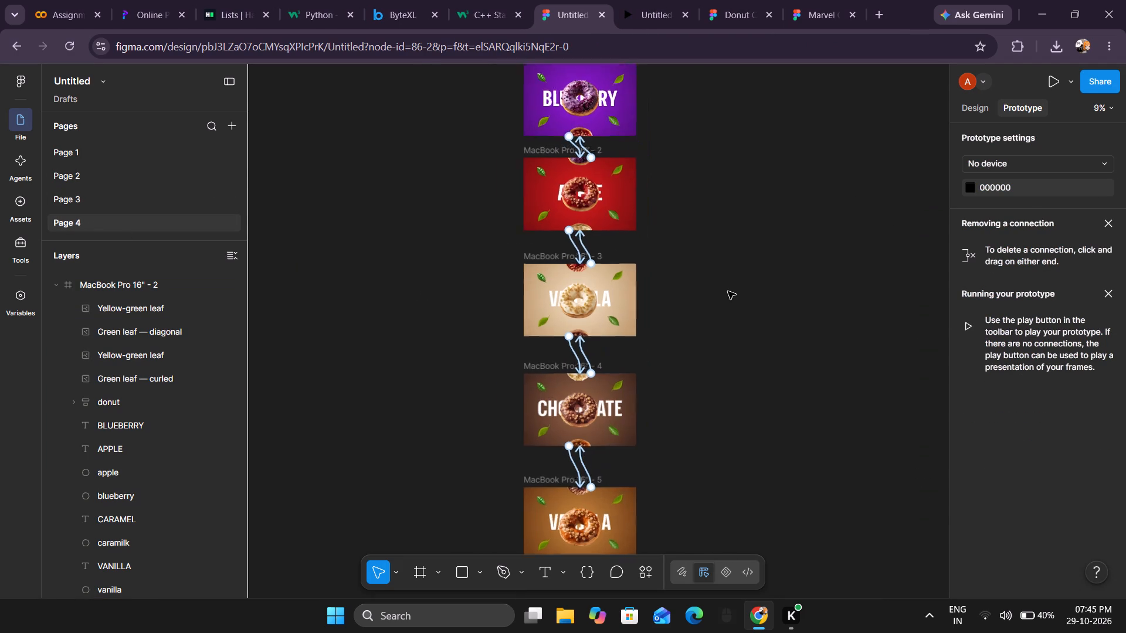
Select all four leaves in the Blueberry frame on Page 4 and open the existing "Fetch donut and leam images" agent chat.
{"action": "scroll", "coordinate": [713, 275], "scroll_direction": "up", "scroll_amount": 5}
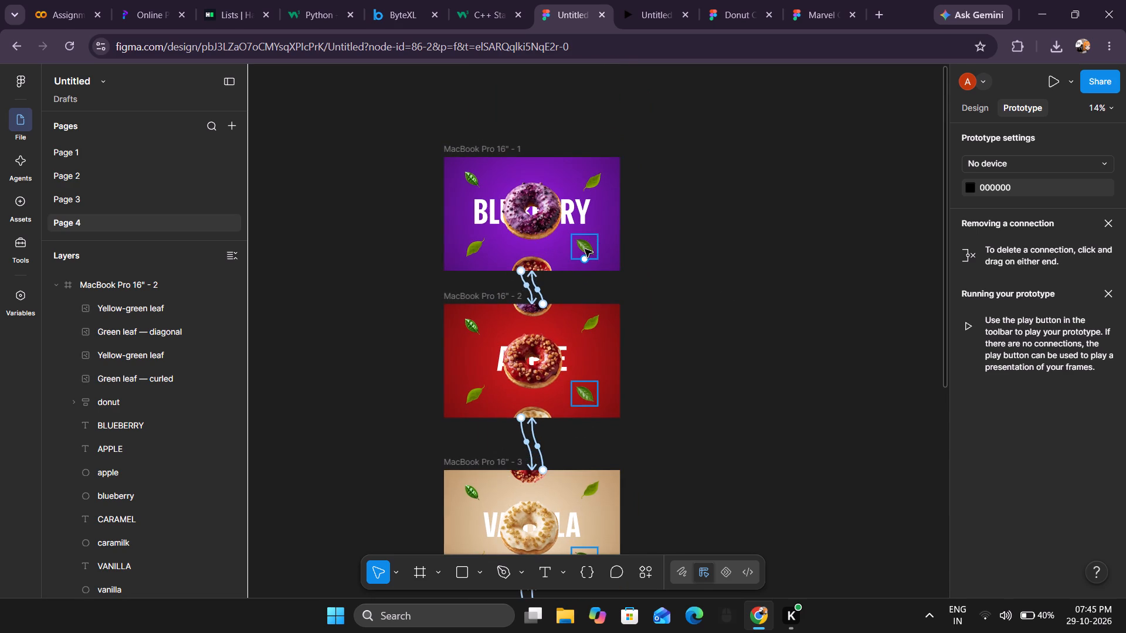
{"action": "left_click", "coordinate": [590, 247], "text": "shift"}
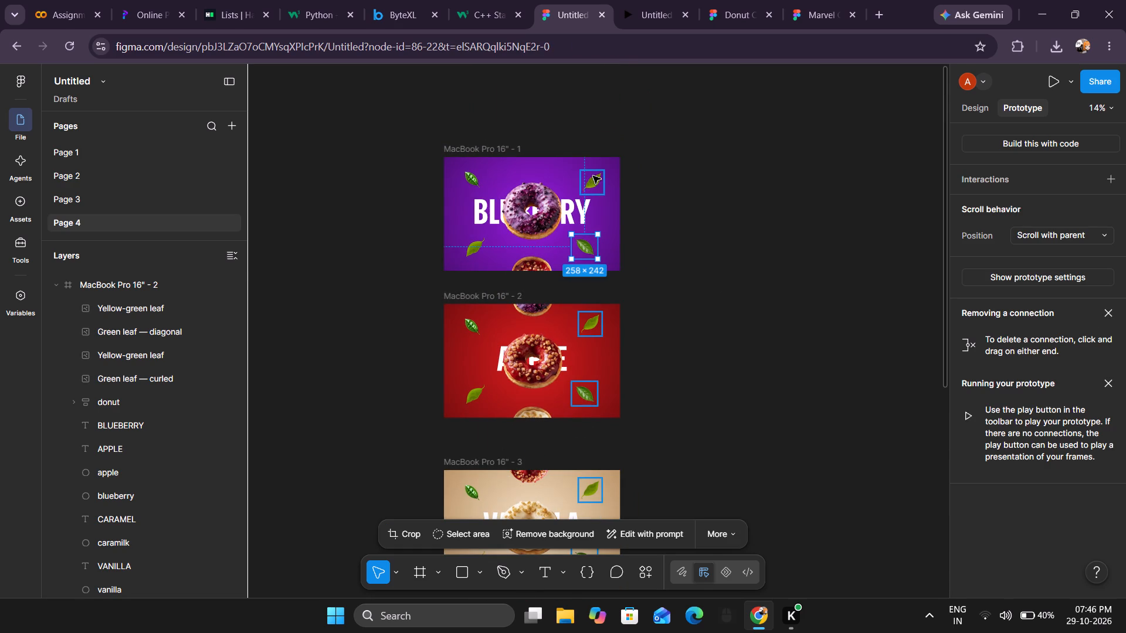
{"action": "left_click", "coordinate": [593, 176], "text": "shift"}
{"action": "left_click", "coordinate": [465, 174], "text": "shift"}
{"action": "left_click", "coordinate": [481, 254], "text": "shift"}
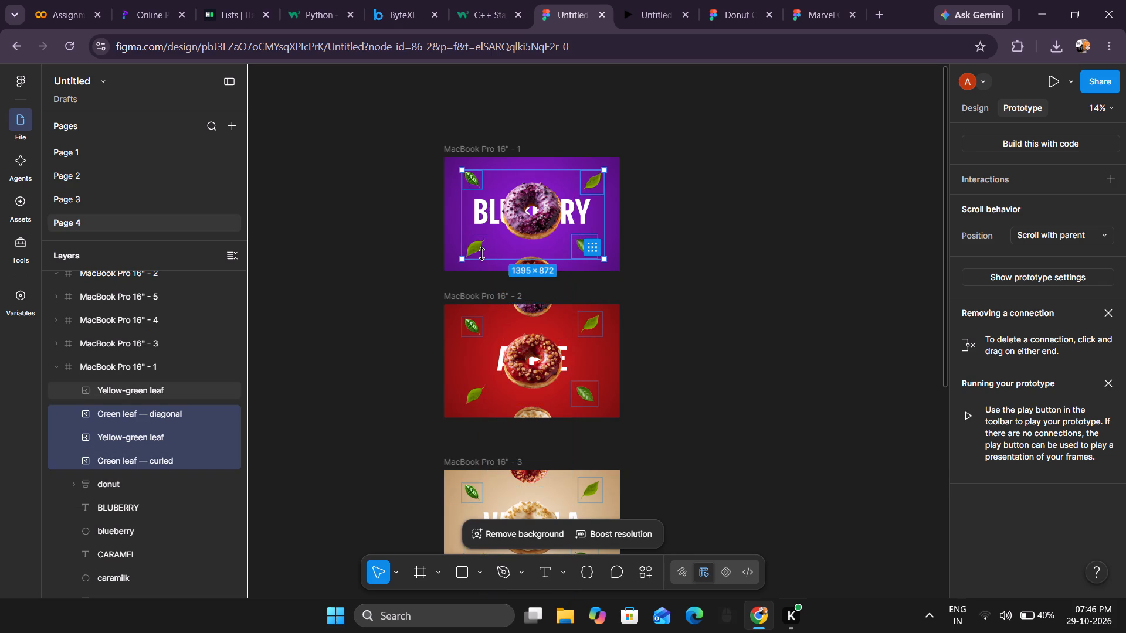
{"action": "left_click", "coordinate": [474, 250], "text": "shift"}
{"action": "left_click", "coordinate": [27, 162]}
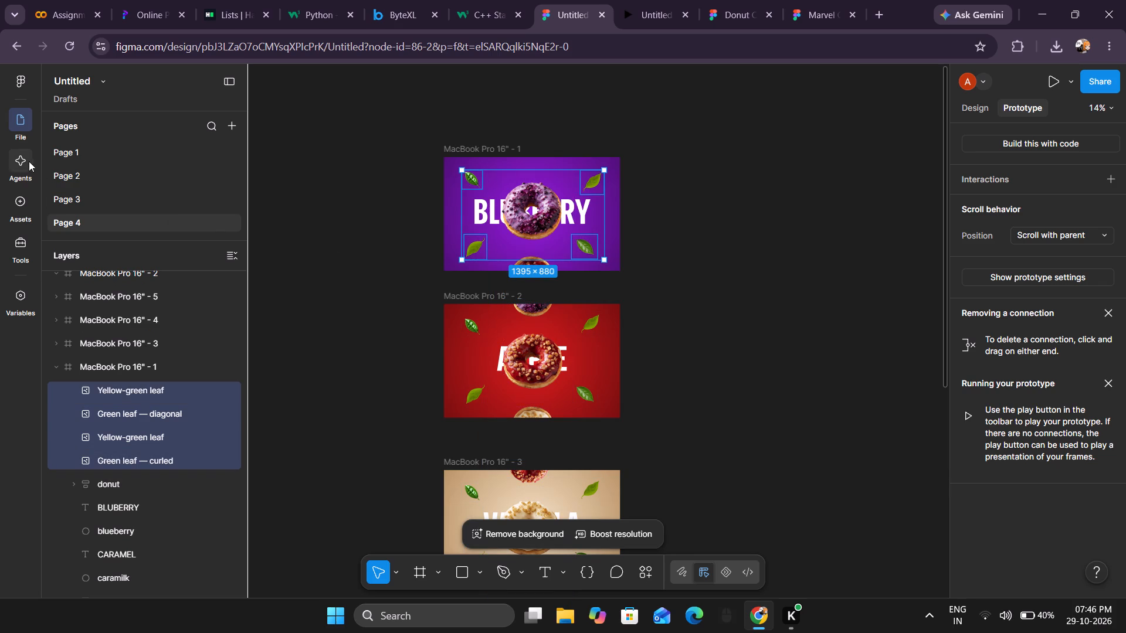
{"action": "left_click", "coordinate": [134, 154]}
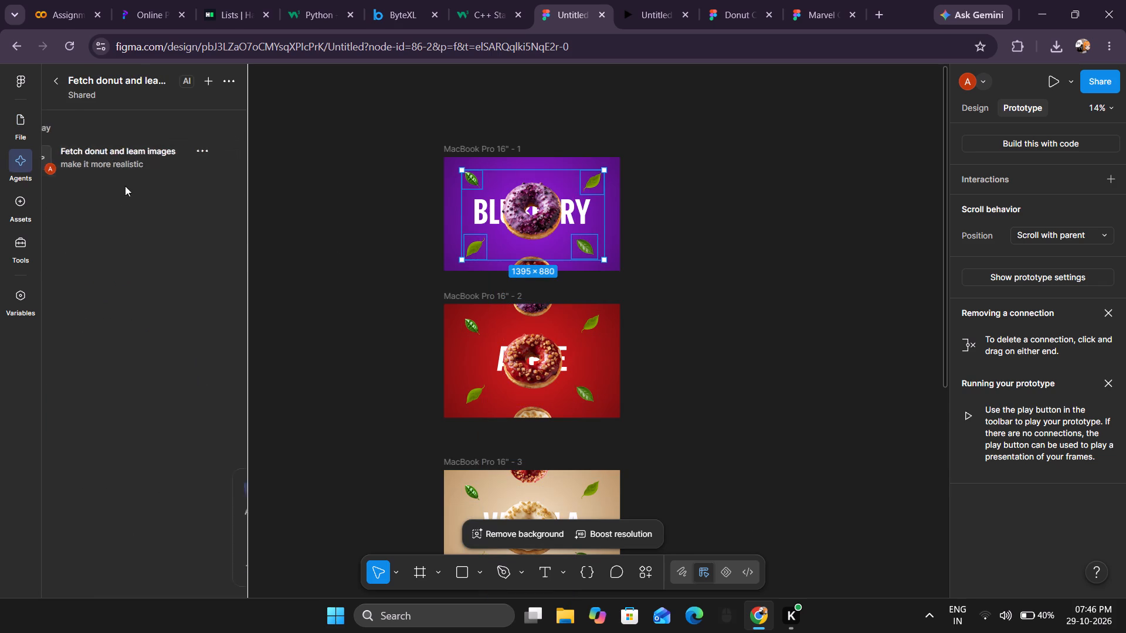
{"action": "left_click_drag", "start_coordinate": [161, 496], "coordinate": [150, 501]}
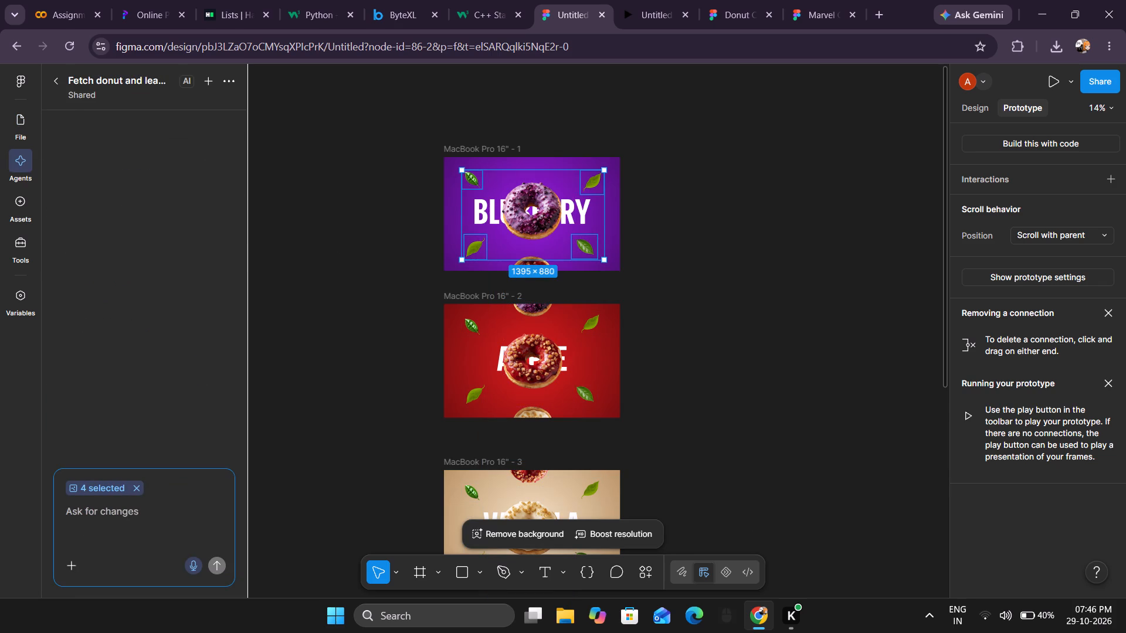
Send the agent the request "I want these four leaves have some animation" for the selected Blueberry leaves.
{"action": "type", "text": "I WAN="}
{"action": "key", "text": "BackSpace"}
{"action": "key", "text": "BackSpace"}
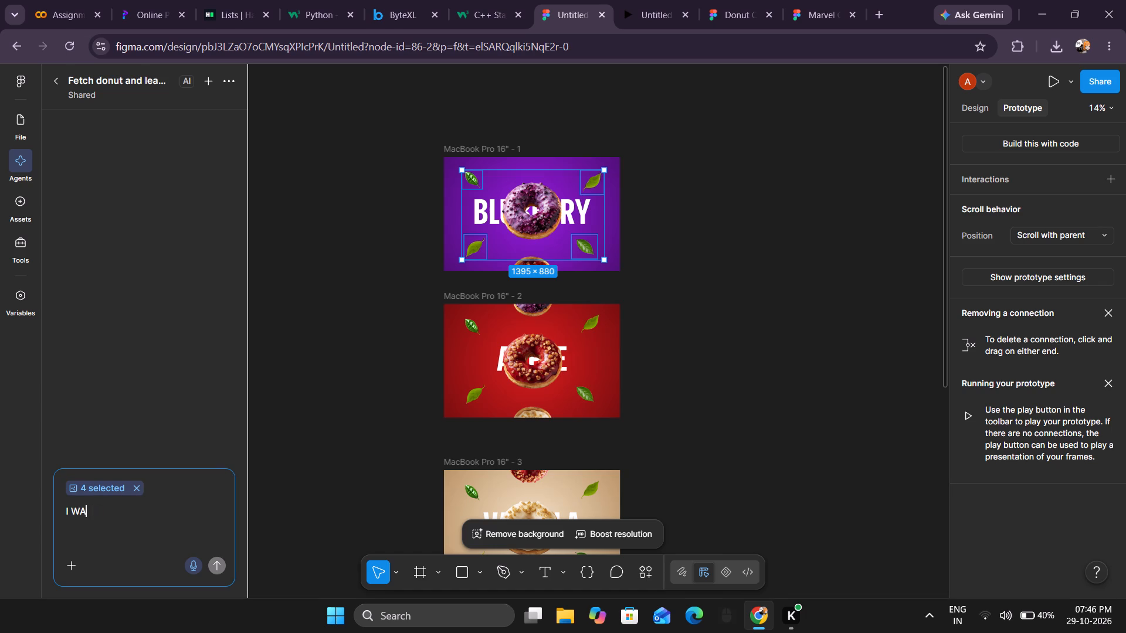
{"action": "key", "text": "BackSpace"}
{"action": "key", "text": "BackSpace"}
{"action": "type", "text": "want ther"}
{"action": "key", "text": "BackSpace"}
{"action": "type", "text": "se four leva"}
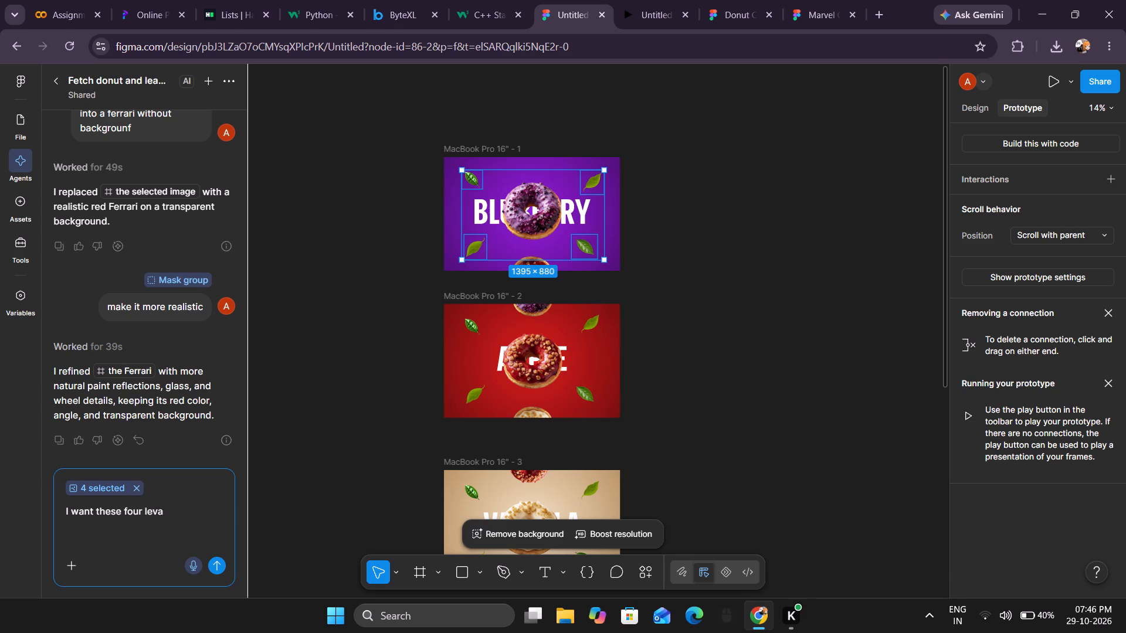
{"action": "key", "text": "BackSpace"}
{"action": "key", "text": "BackSpace"}
{"action": "type", "text": "aves"}
{"action": "key", "text": "space"}
{"action": "type", "text": "can also"}
{"action": "key", "text": "space"}
{"action": "key", "text": "BackSpace"}
{"action": "key", "text": "BackSpace"}
{"action": "key", "text": "BackSpace"}
{"action": "key", "text": "BackSpace"}
{"action": "key", "text": "BackSpace"}
{"action": "type", "text": "have some"}
{"action": "key", "text": "space"}
{"action": "type", "text": "animatiob"}
{"action": "key", "text": "space"}
{"action": "key", "text": "BackSpace"}
{"action": "key", "text": "BackSpace"}
{"action": "type", "text": "b"}
{"action": "key", "text": "space"}
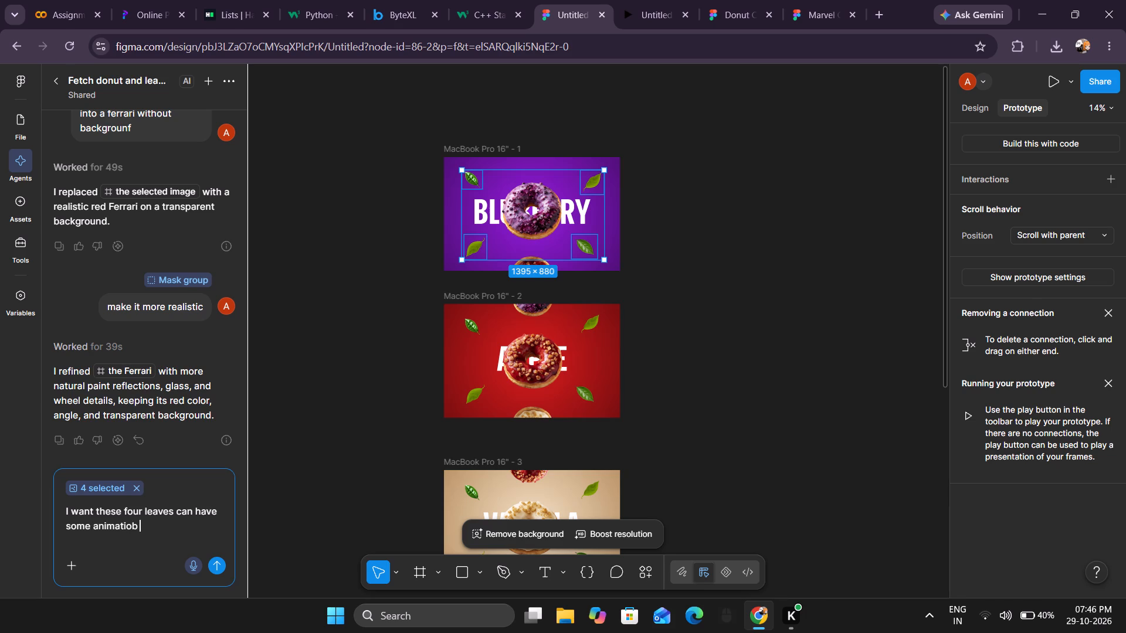
{"action": "key", "text": "BackSpace"}
{"action": "key", "text": "BackSpace"}
{"action": "type", "text": "n like"}
{"action": "key", "text": "space"}
{"action": "type", "text": "when"}
{"action": "type", "text": "eber"}
{"action": "key", "text": "BackSpace"}
{"action": "key", "text": "BackSpace"}
{"action": "key", "text": "BackSpace"}
{"action": "key", "text": "BackSpace"}
{"action": "key", "text": "space"}
{"action": "type", "text": "i try"}
{"action": "key", "text": "space"}
{"action": "key", "text": "BackSpace"}
{"action": "key", "text": "BackSpace"}
{"action": "key", "text": "BackSpace"}
{"action": "key", "text": "BackSpace"}
{"action": "key", "text": "BackSpace"}
{"action": "key", "text": "BackSpace"}
{"action": "key", "text": "BackSpace"}
{"action": "key", "text": "BackSpace"}
{"action": "key", "text": "BackSpace"}
{"action": "key", "text": "BackSpace"}
{"action": "key", "text": "BackSpace"}
{"action": "type", "text": "i tri"}
{"action": "key", "text": "BackSpace"}
{"action": "key", "text": "BackSpace"}
{"action": "key", "text": "BackSpace"}
{"action": "key", "text": "BackSpace"}
{"action": "key", "text": "BackSpace"}
{"action": "key", "text": "BackSpace"}
{"action": "key", "text": "BackSpace"}
{"action": "key", "text": "BackSpace"}
{"action": "key", "text": "BackSpace"}
{"action": "key", "text": "BackSpace"}
{"action": "left_click", "coordinate": [196, 512]}
{"action": "key", "text": "BackSpace"}
{"action": "key", "text": "BackSpace"}
{"action": "key", "text": "BackSpace"}
{"action": "key", "text": "BackSpace"}
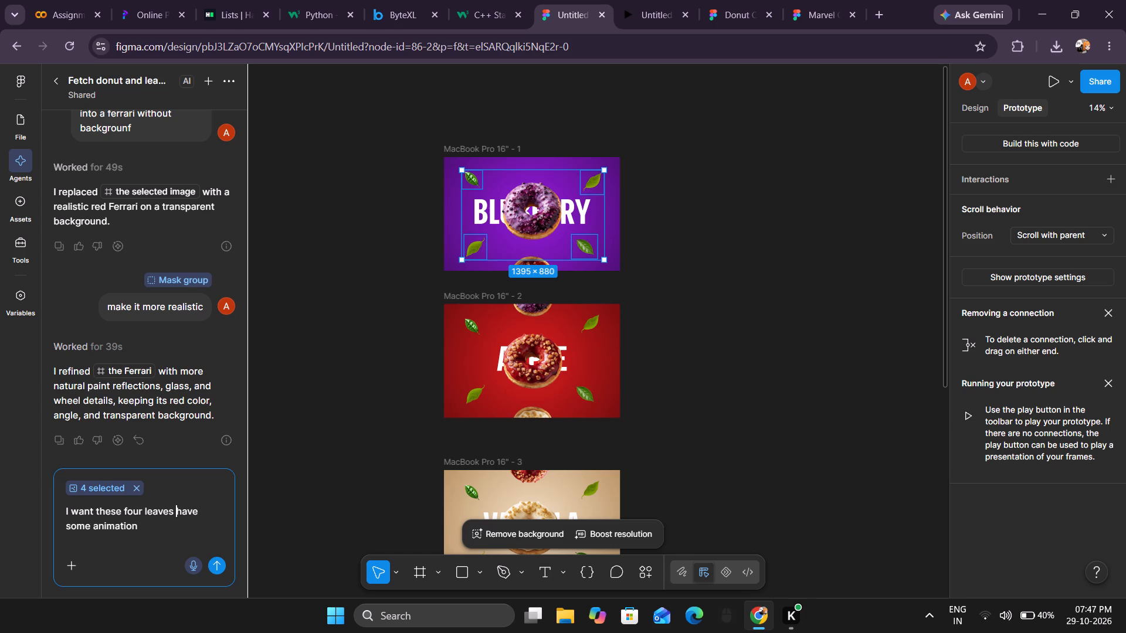
{"action": "key", "text": "Return"}
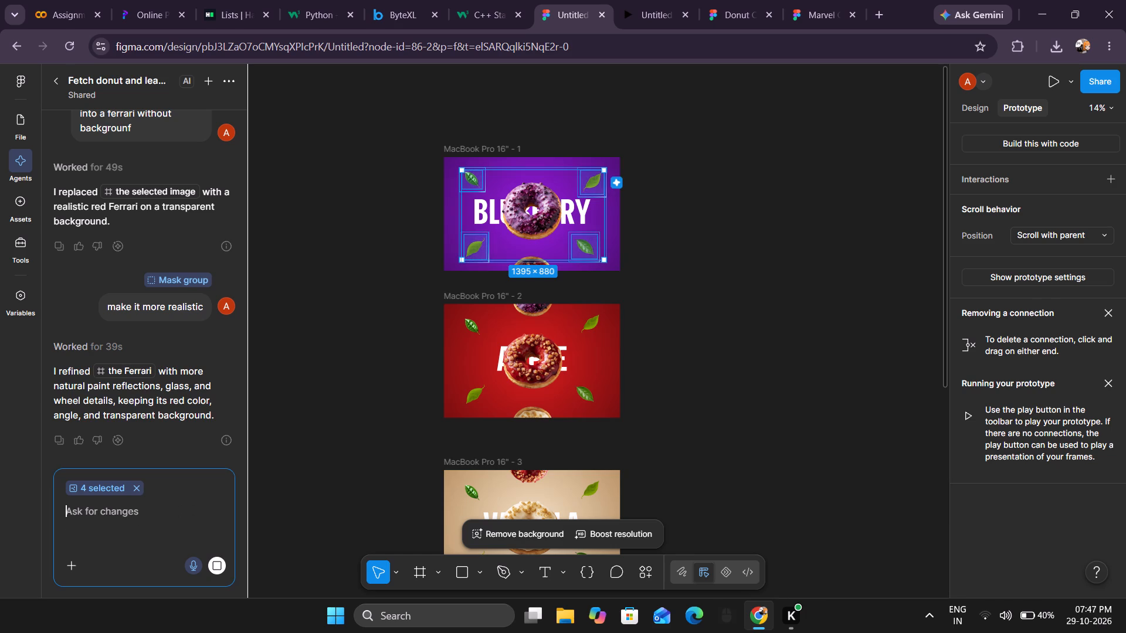
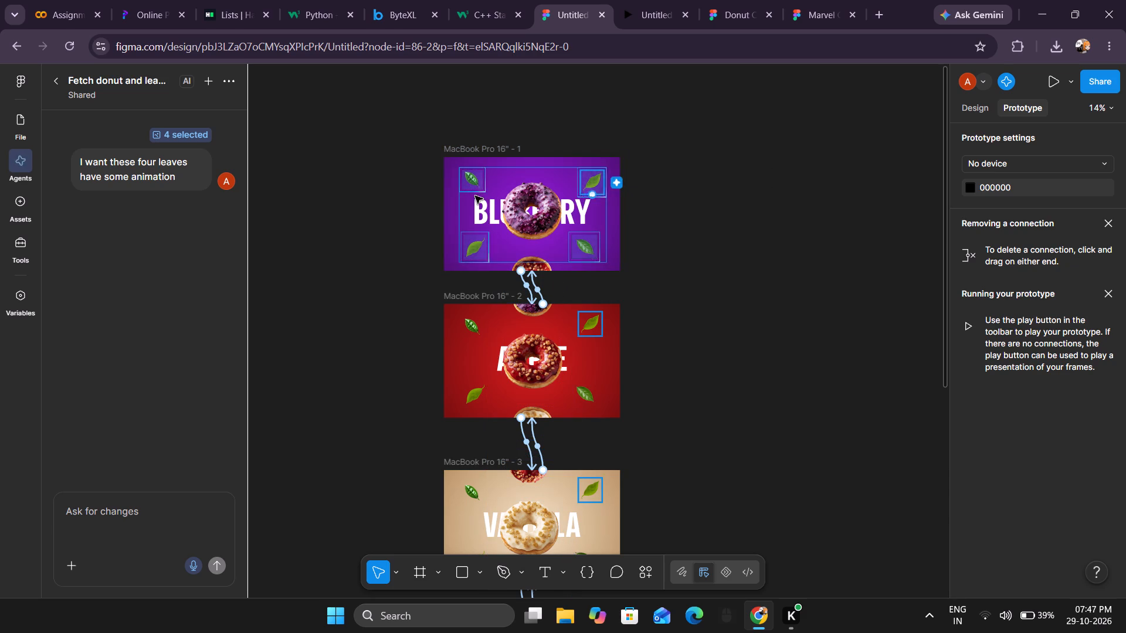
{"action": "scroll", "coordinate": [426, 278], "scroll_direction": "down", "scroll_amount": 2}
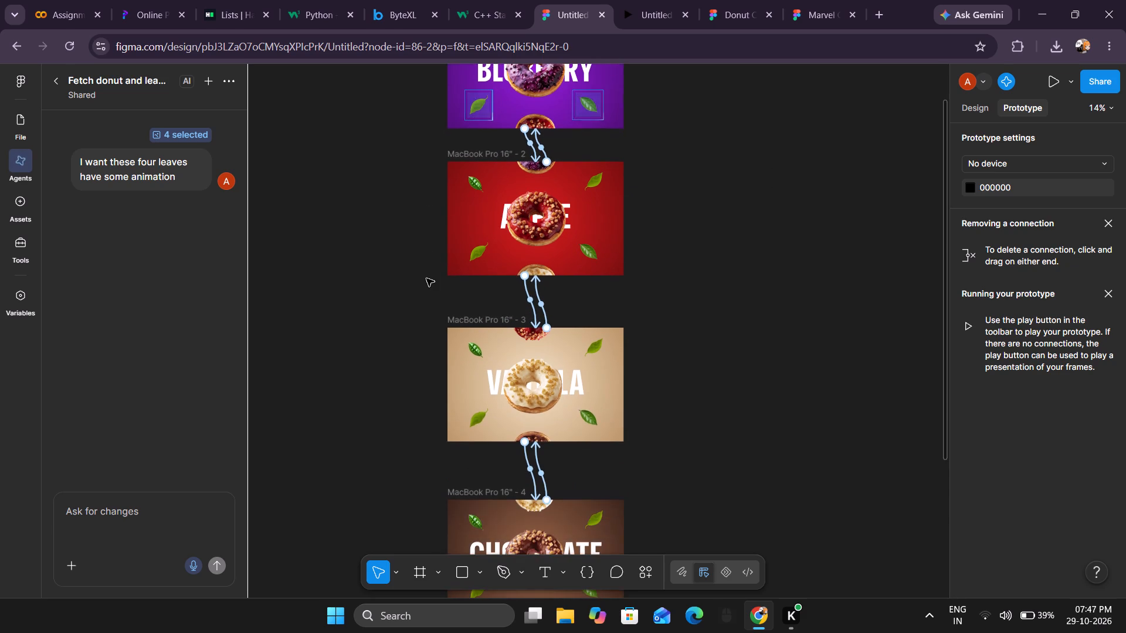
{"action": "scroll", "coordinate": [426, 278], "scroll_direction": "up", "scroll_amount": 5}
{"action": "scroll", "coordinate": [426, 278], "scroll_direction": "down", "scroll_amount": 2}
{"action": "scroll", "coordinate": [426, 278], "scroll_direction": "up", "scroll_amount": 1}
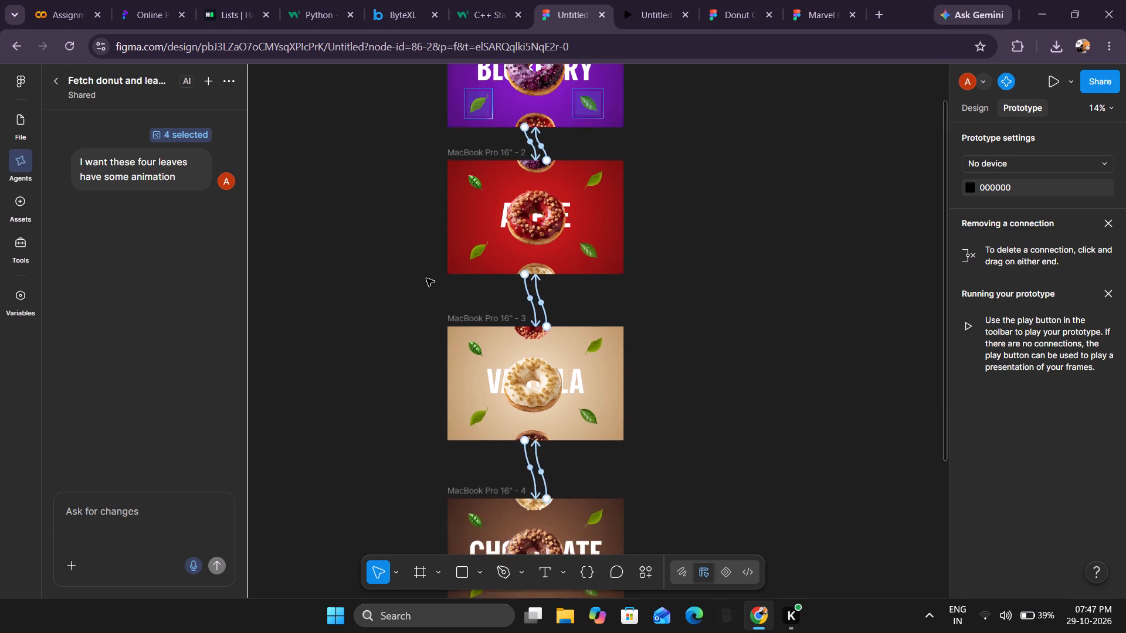
Switch to the Windows quick settings and open the list of available Wi-Fi networks.
{"action": "scroll", "coordinate": [426, 278], "scroll_direction": "up", "scroll_amount": 1}
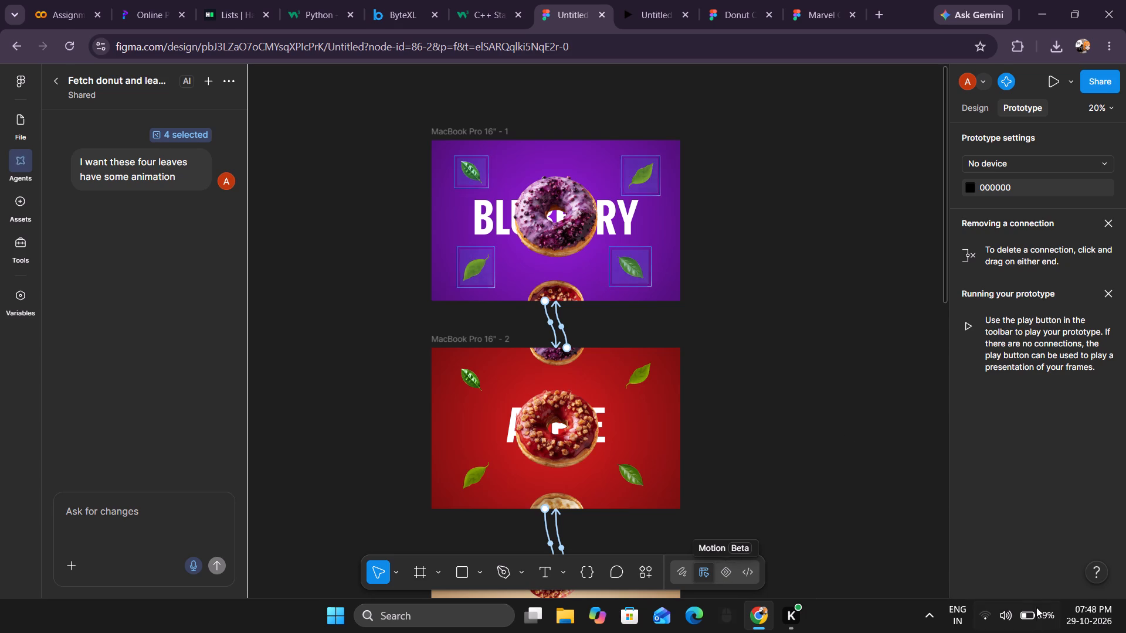
{"action": "left_click", "coordinate": [1025, 626]}
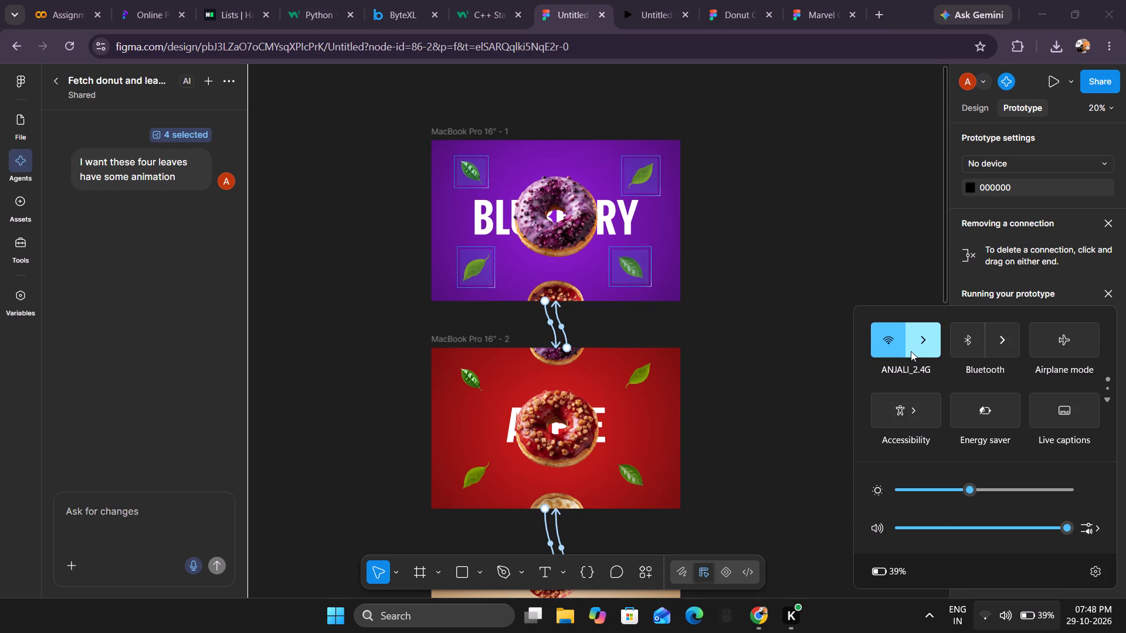
{"action": "left_click", "coordinate": [911, 351]}
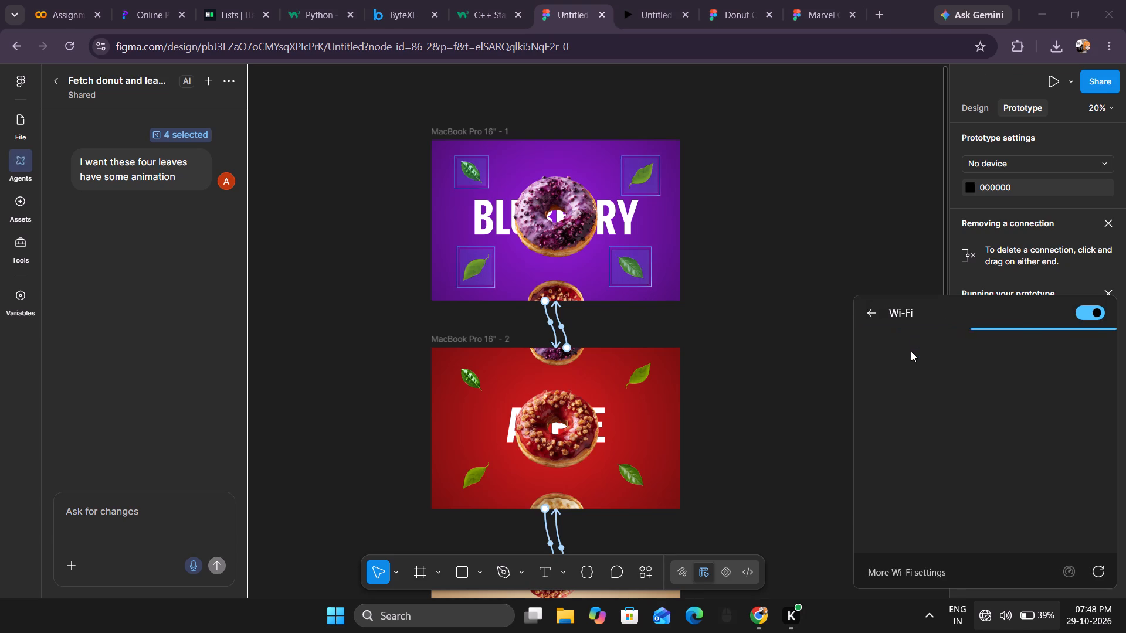